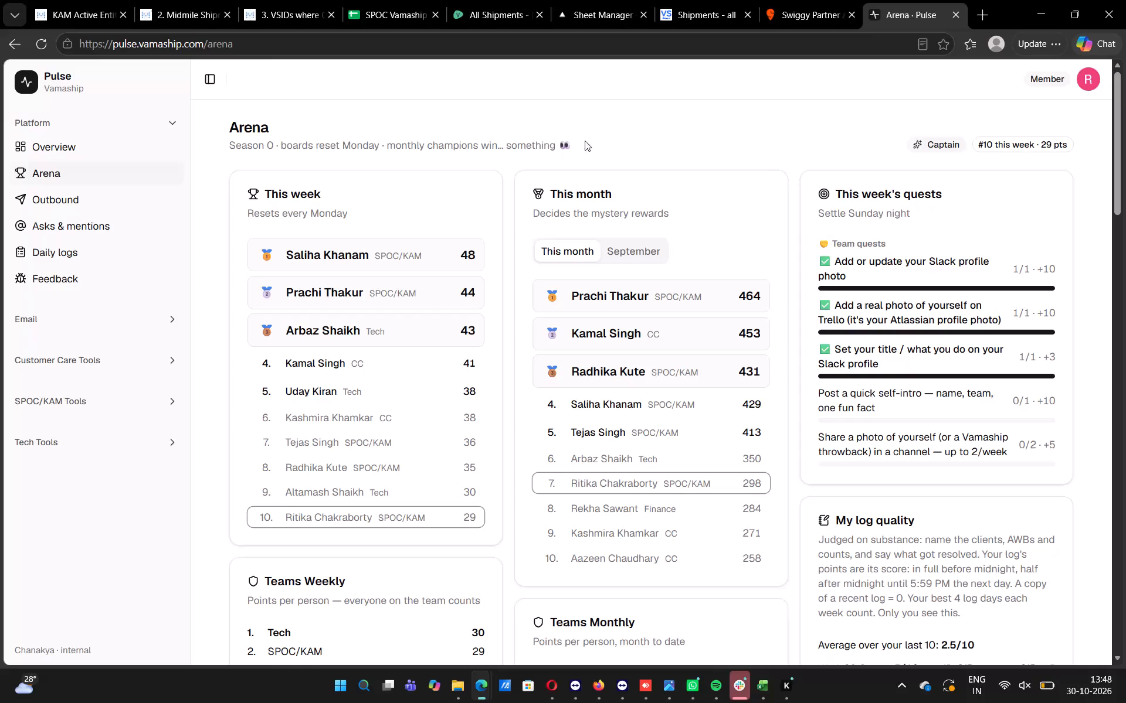
Look through the list of outlets in the outlet filter on the Swiggy Partner finance page, leaving the selected outlet as is.
left_click(802, 0)
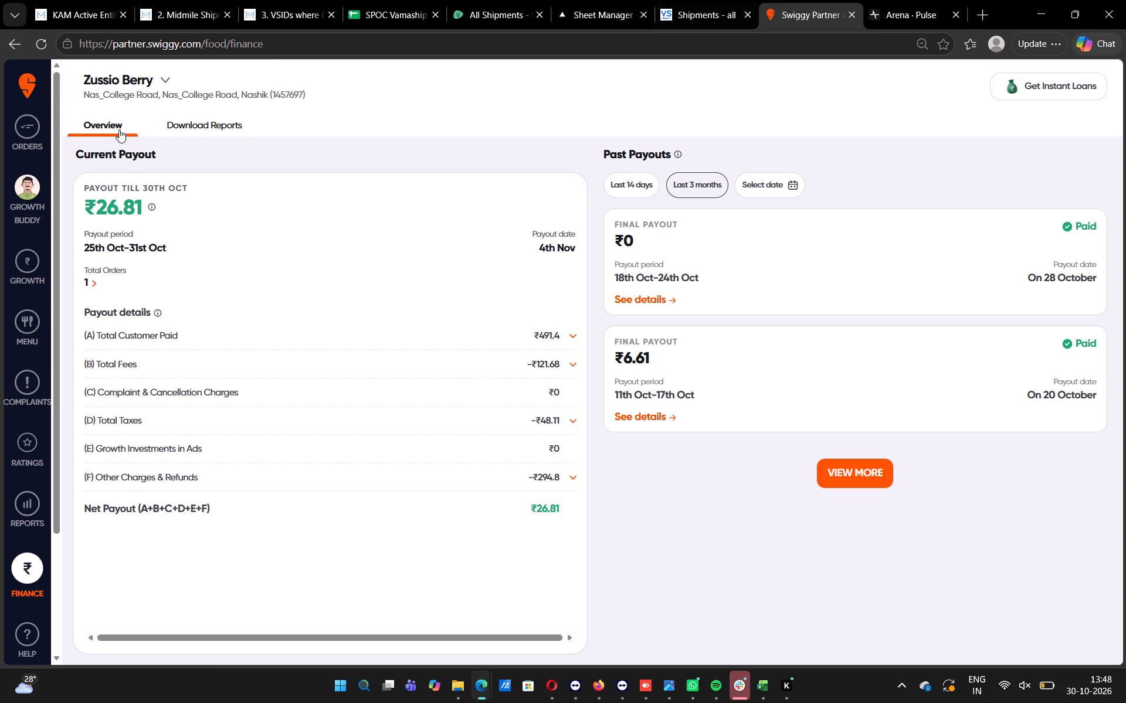
left_click(154, 76)
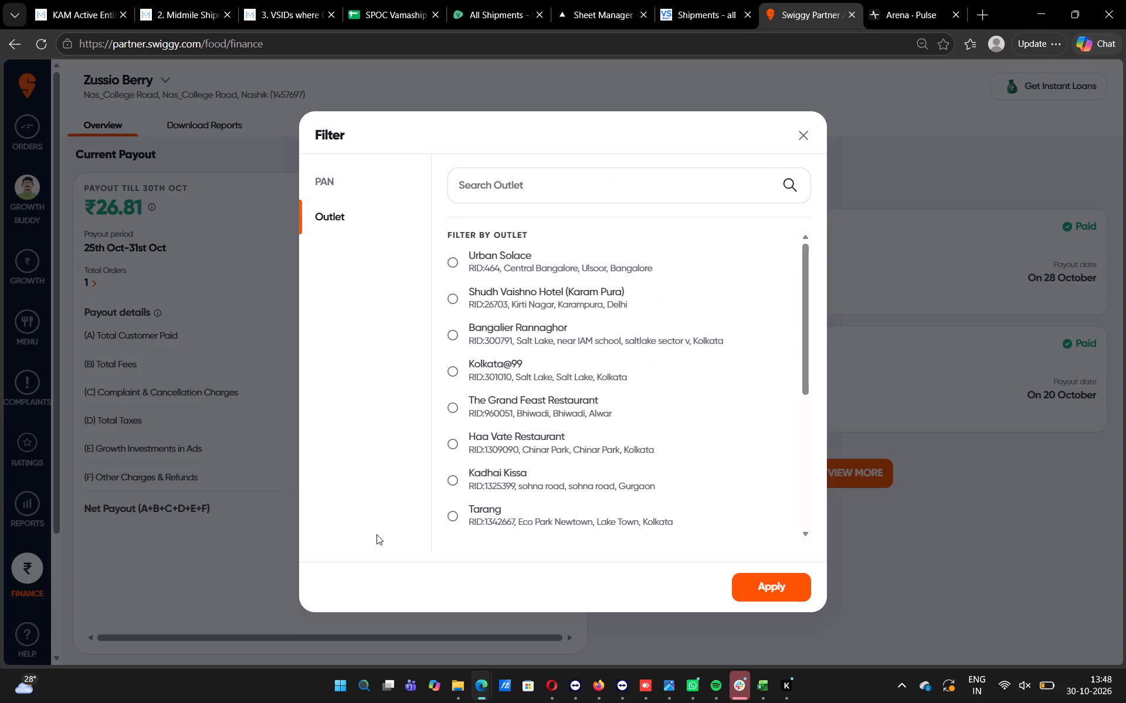
right_click_drag(802, 288, 803, 371)
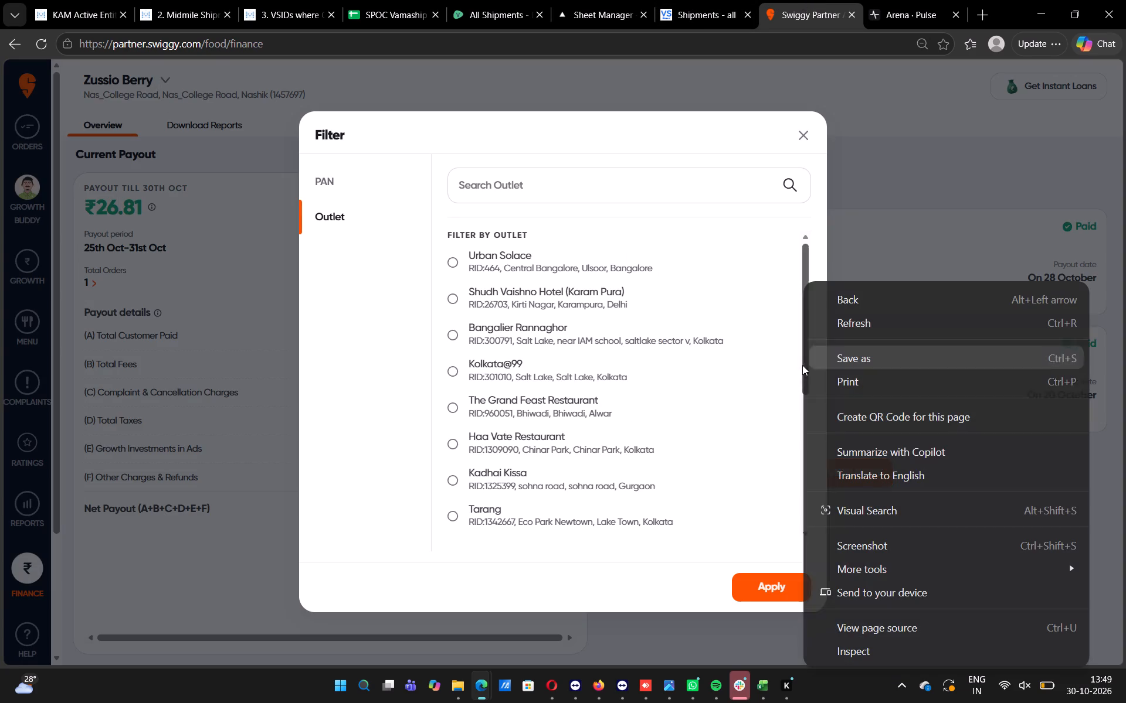
left_click(803, 270)
left_click_drag(803, 270, 808, 380)
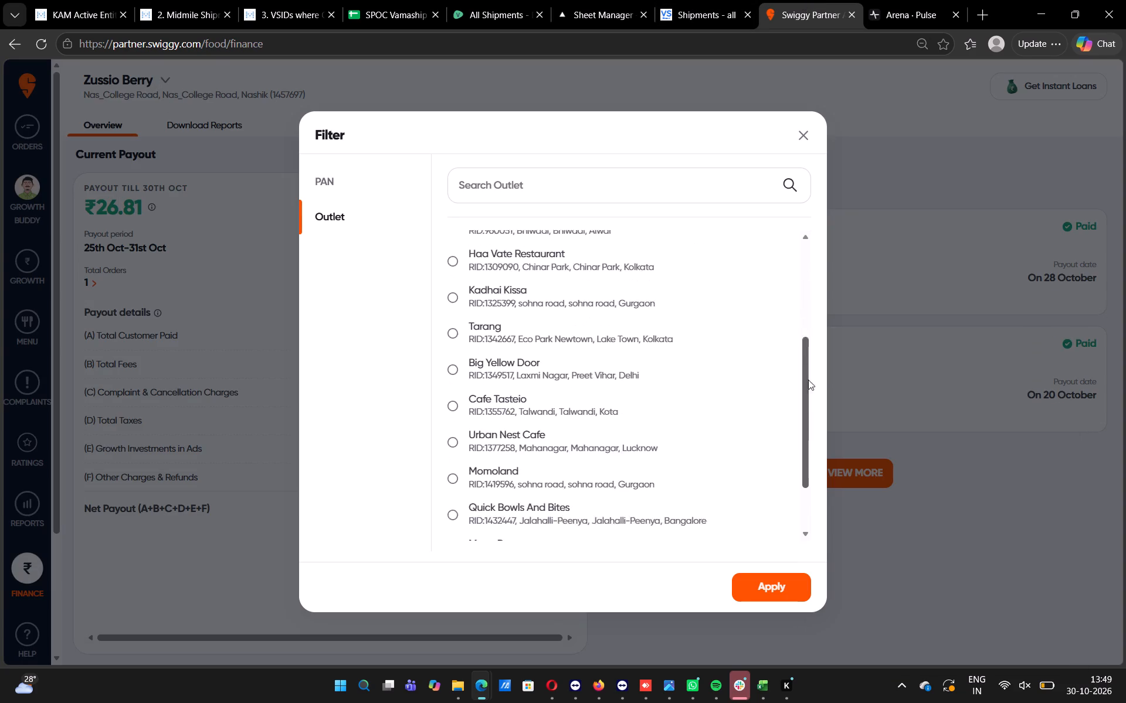
left_click_drag(808, 380, 844, 245)
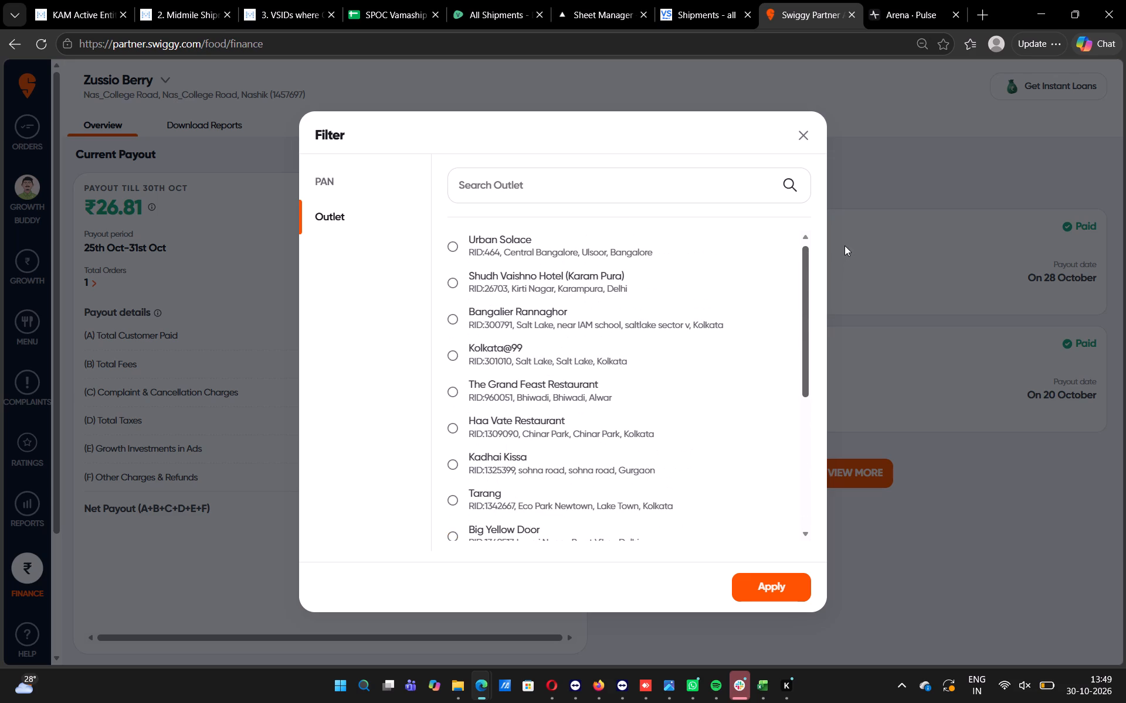
left_click_drag(844, 245, 844, 248)
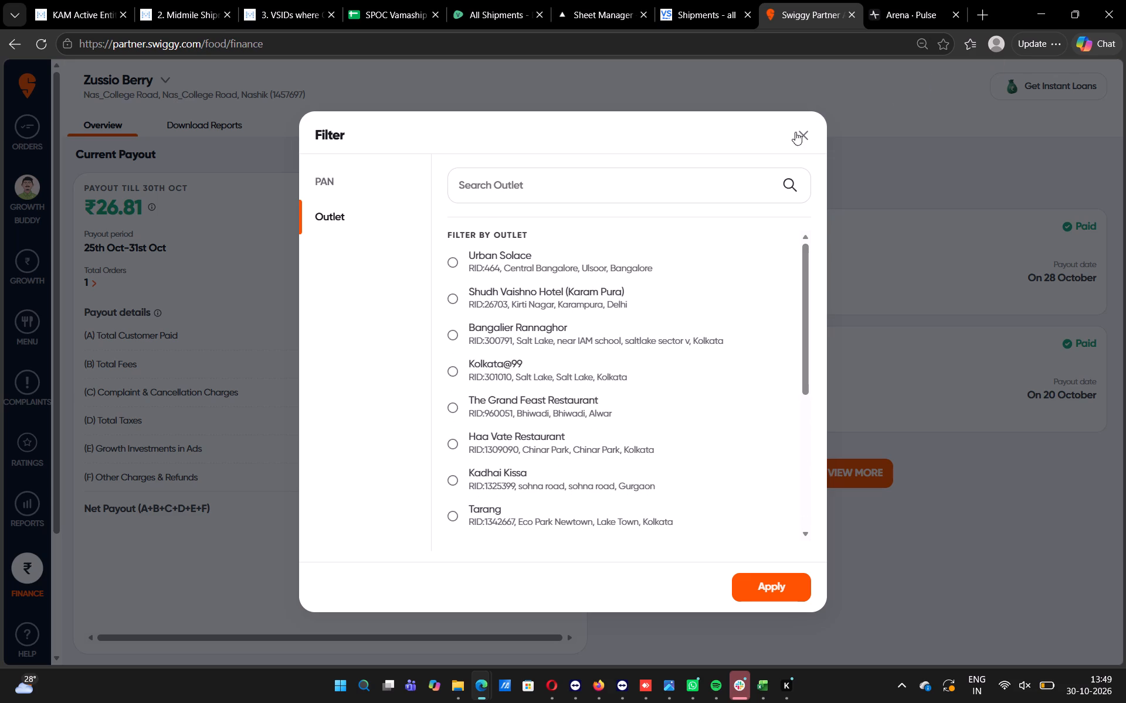
left_click(792, 133)
left_click(805, 141)
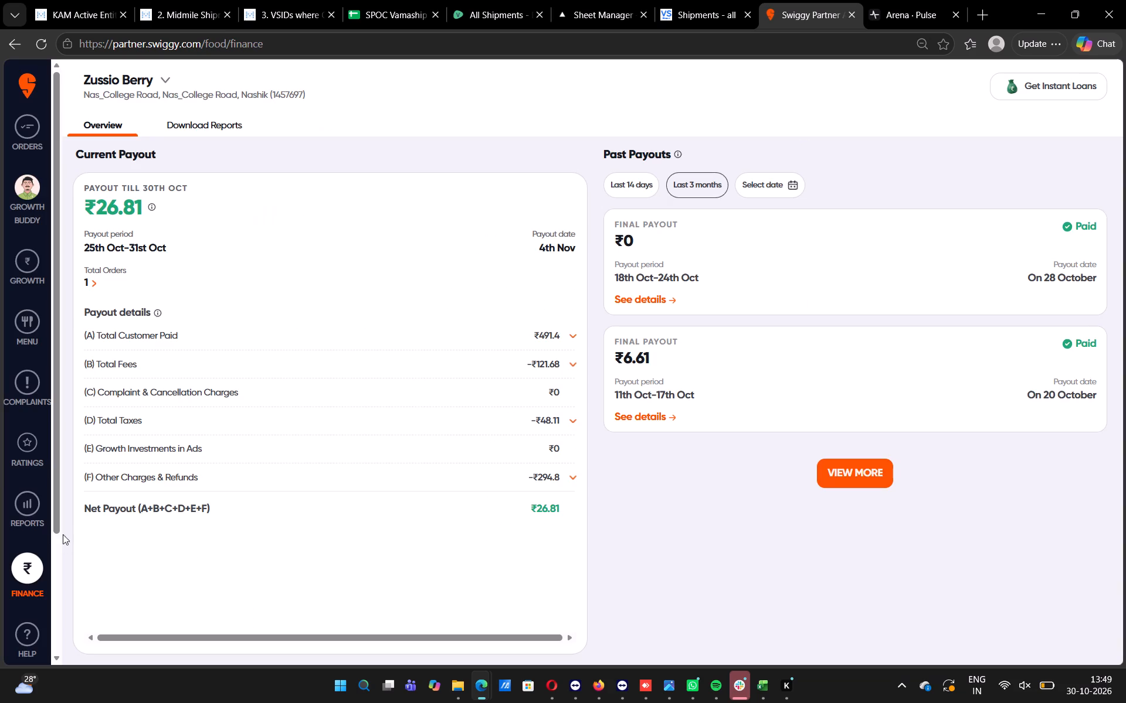
Log out of the current Swiggy Partner account from its profile options.
left_click_drag(52, 522, 56, 702)
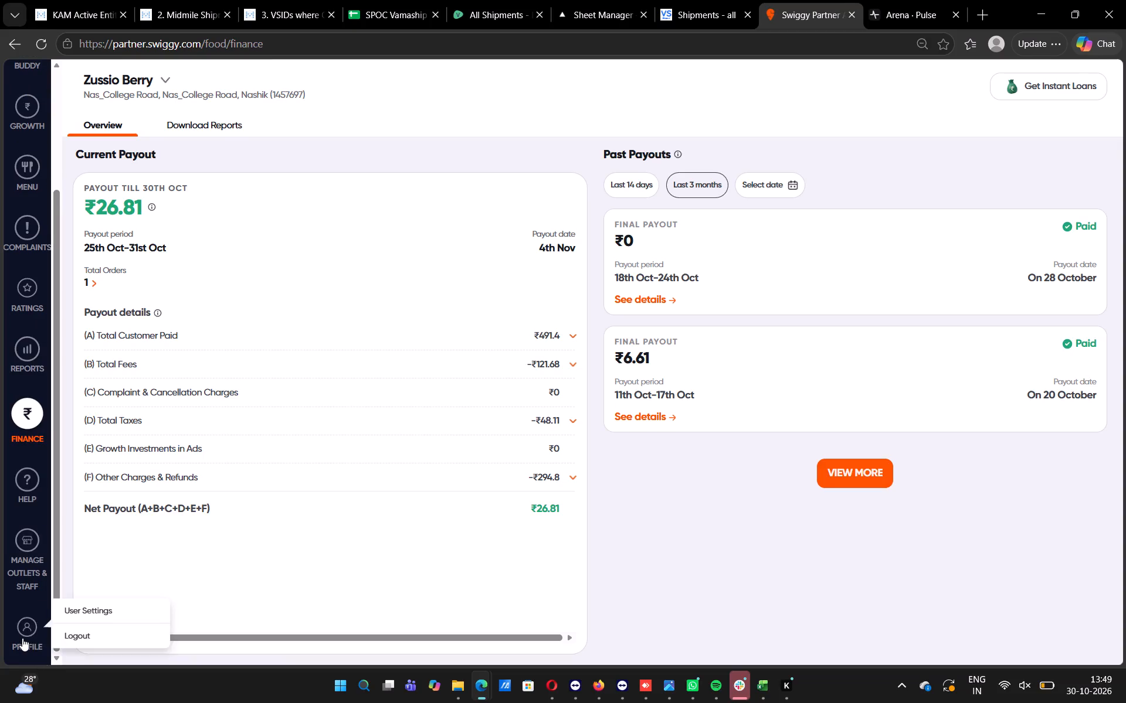
left_click(22, 638)
left_click(81, 634)
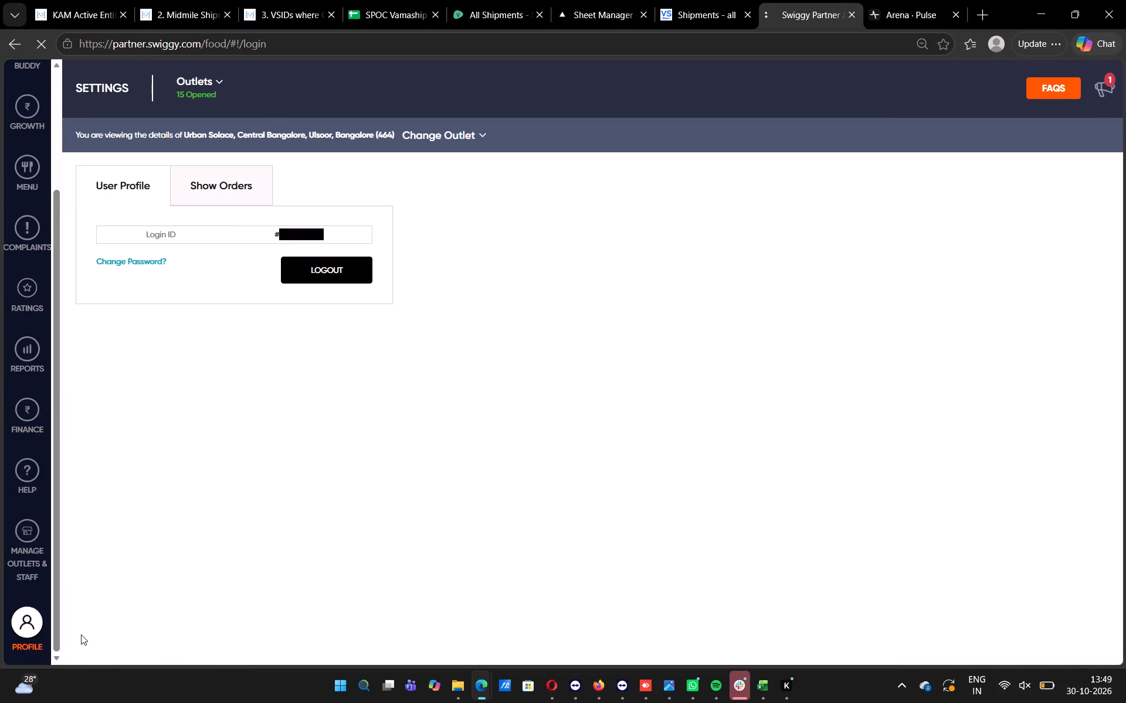
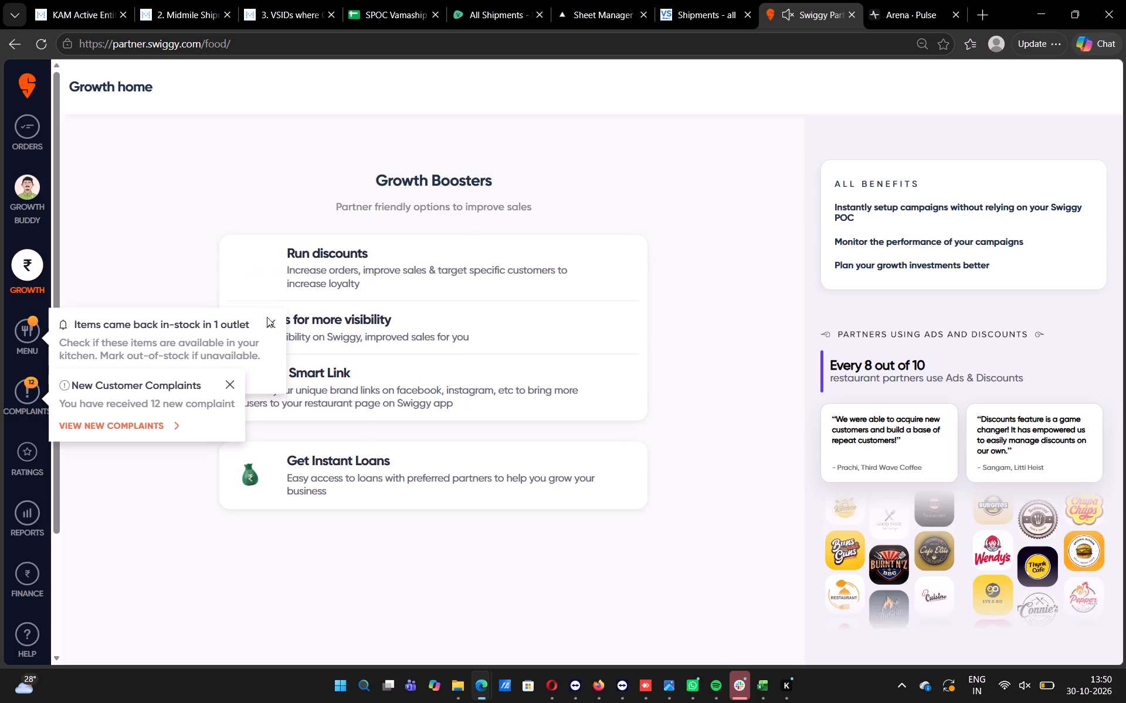
Dismiss the in-stock items and new customer complaints notices, and open the Finance section of Swiggy Partner.
left_click(267, 320)
left_click(228, 381)
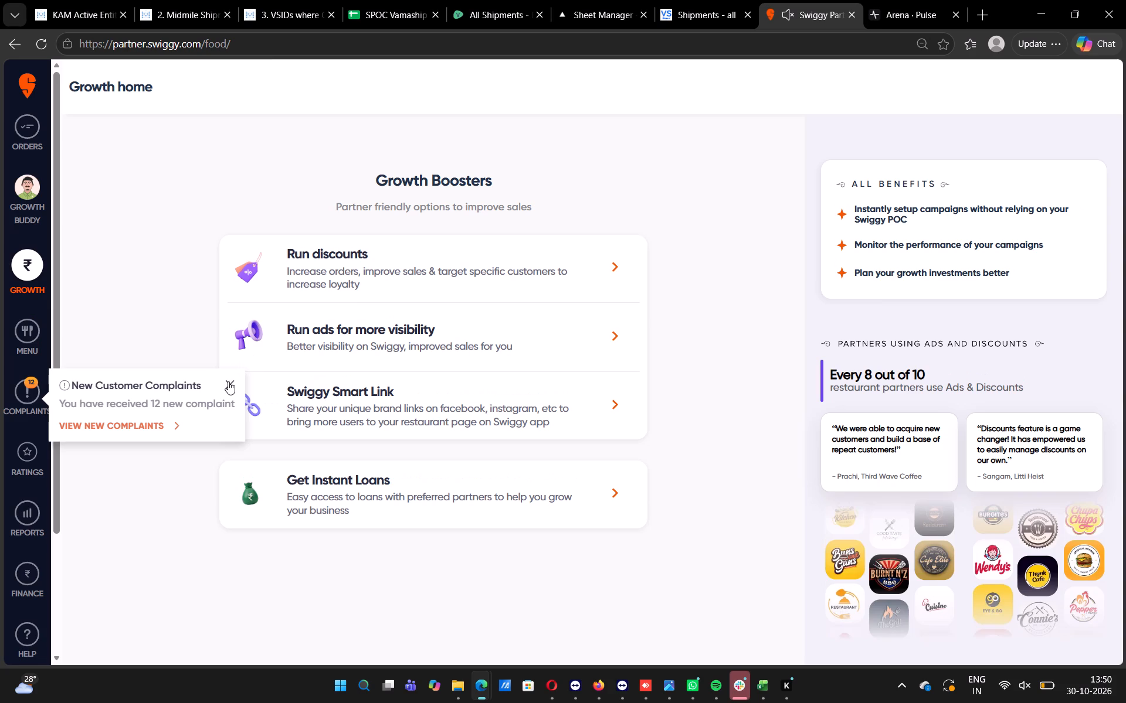
left_click(28, 566)
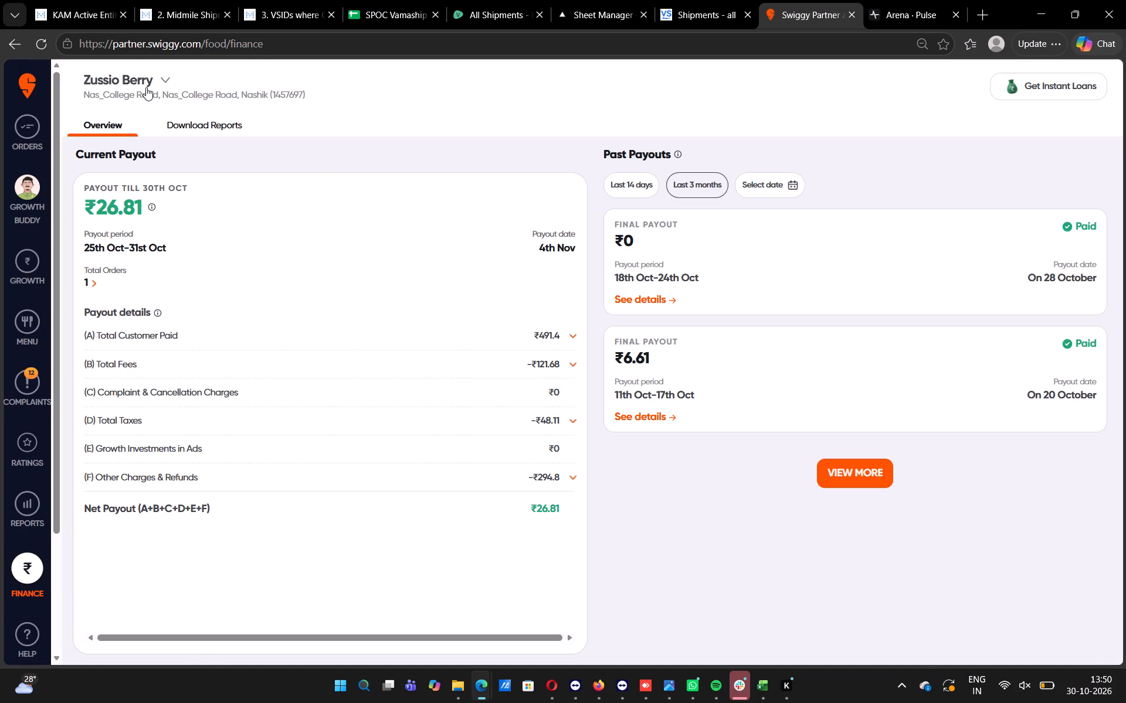
Filter the finance overview to the Kolkata@99 outlet in Salt Lake, Kolkata.
left_click(154, 81)
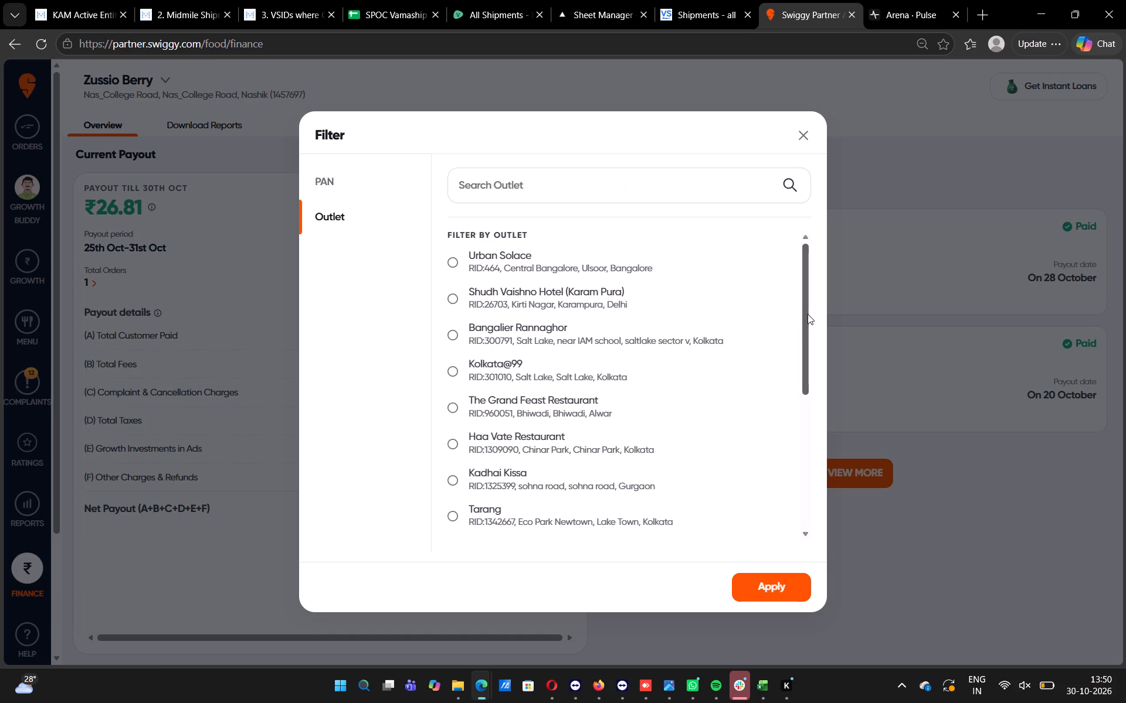
left_click_drag(805, 312, 796, 483)
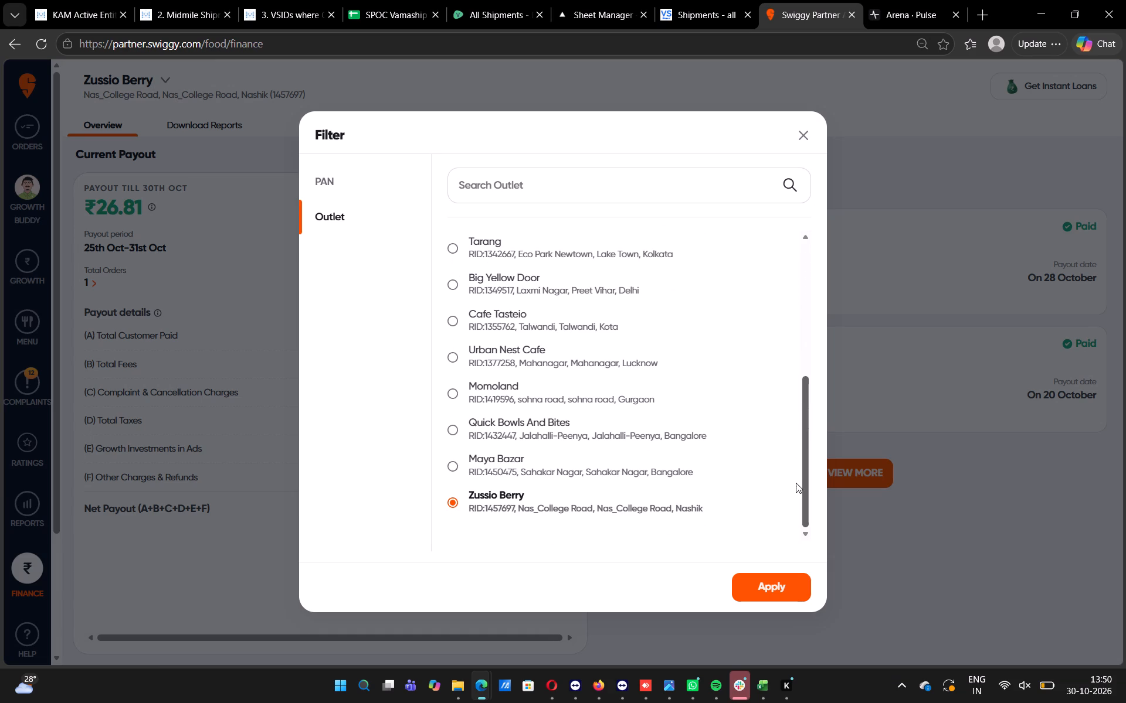
left_click_drag(796, 483, 817, 335)
left_click(516, 320)
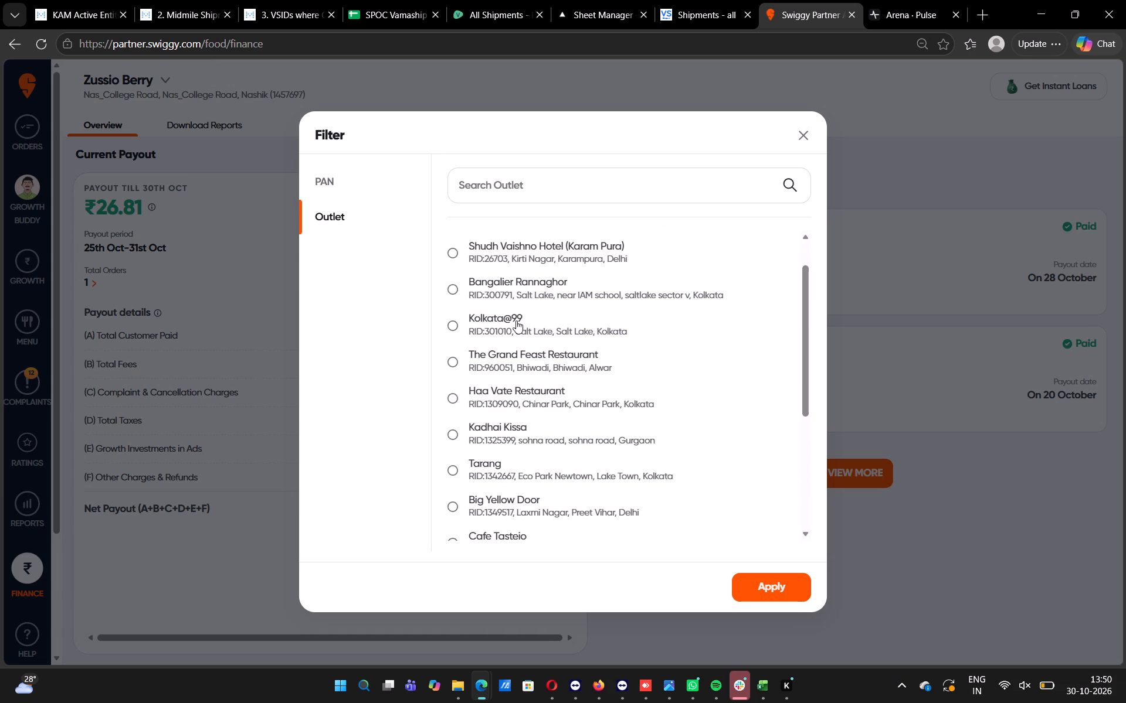
left_click(779, 599)
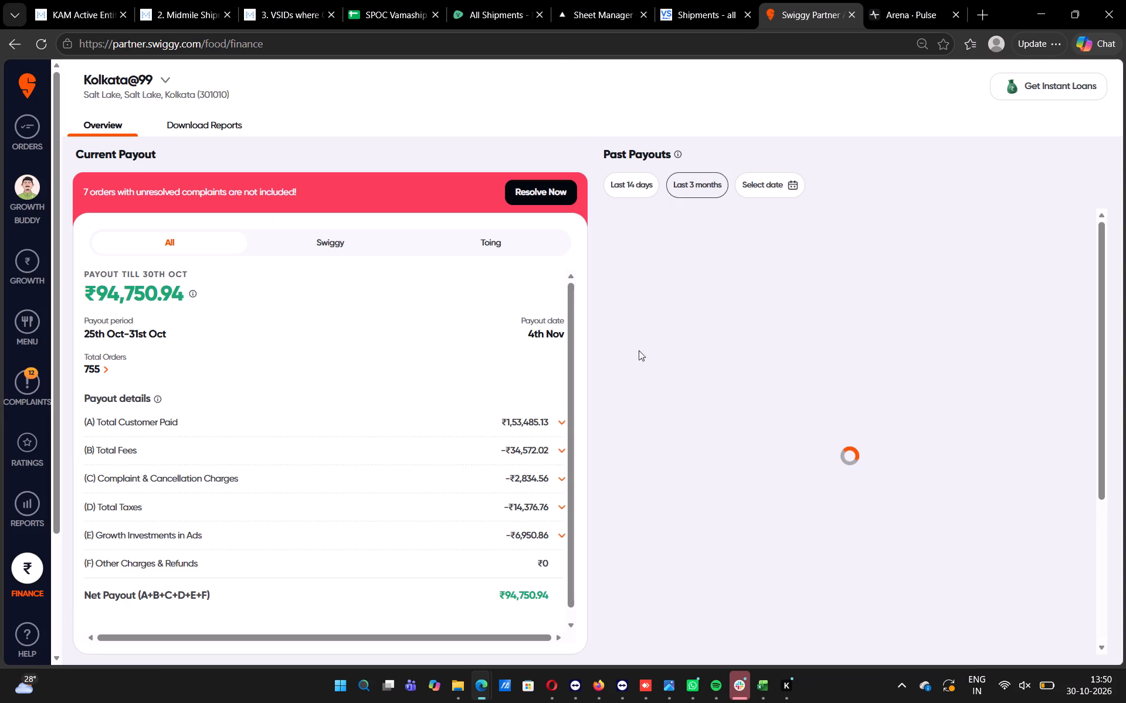
Look through the full list of outlets in the finance outlet filter, keeping Kolkata@99 selected.
left_click(168, 83)
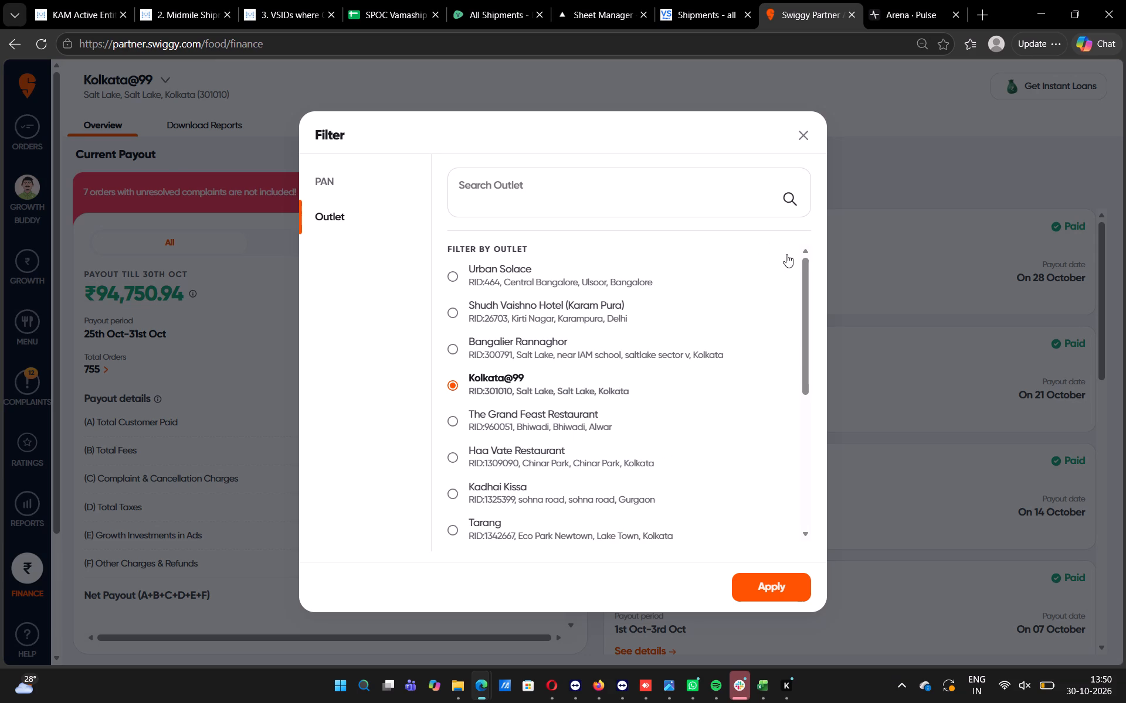
right_click_drag(803, 271, 805, 315)
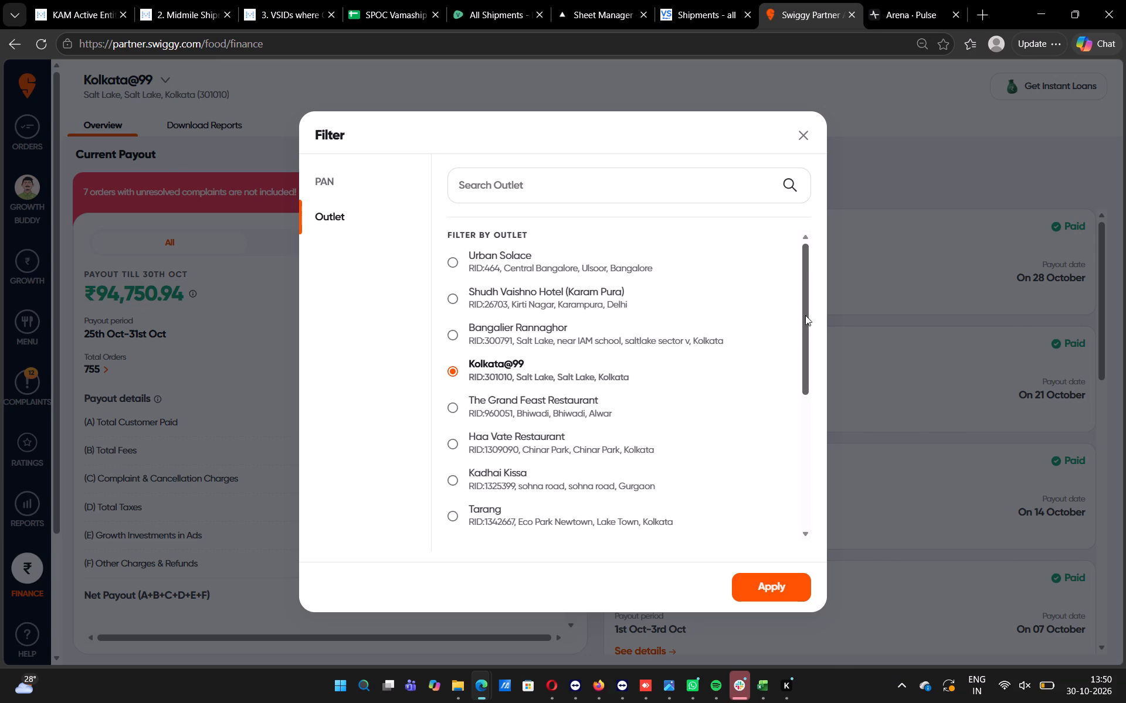
right_click_drag(805, 315, 803, 323)
left_click(803, 267)
left_click_drag(803, 267, 803, 276)
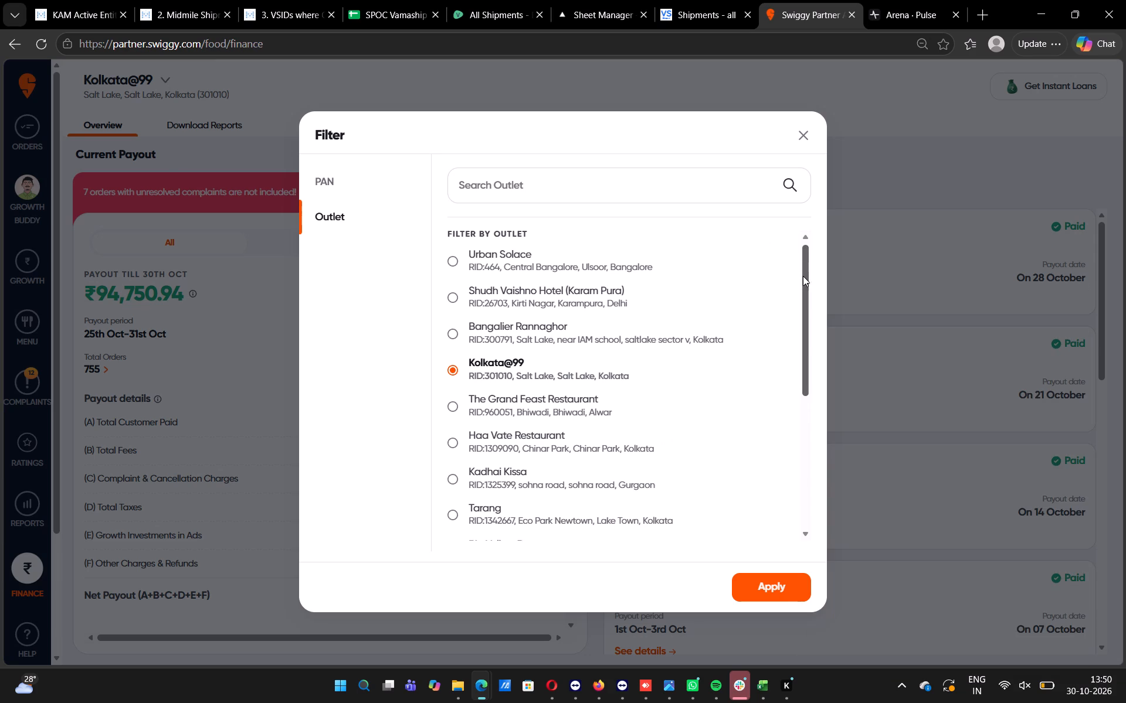
left_click_drag(803, 276, 793, 420)
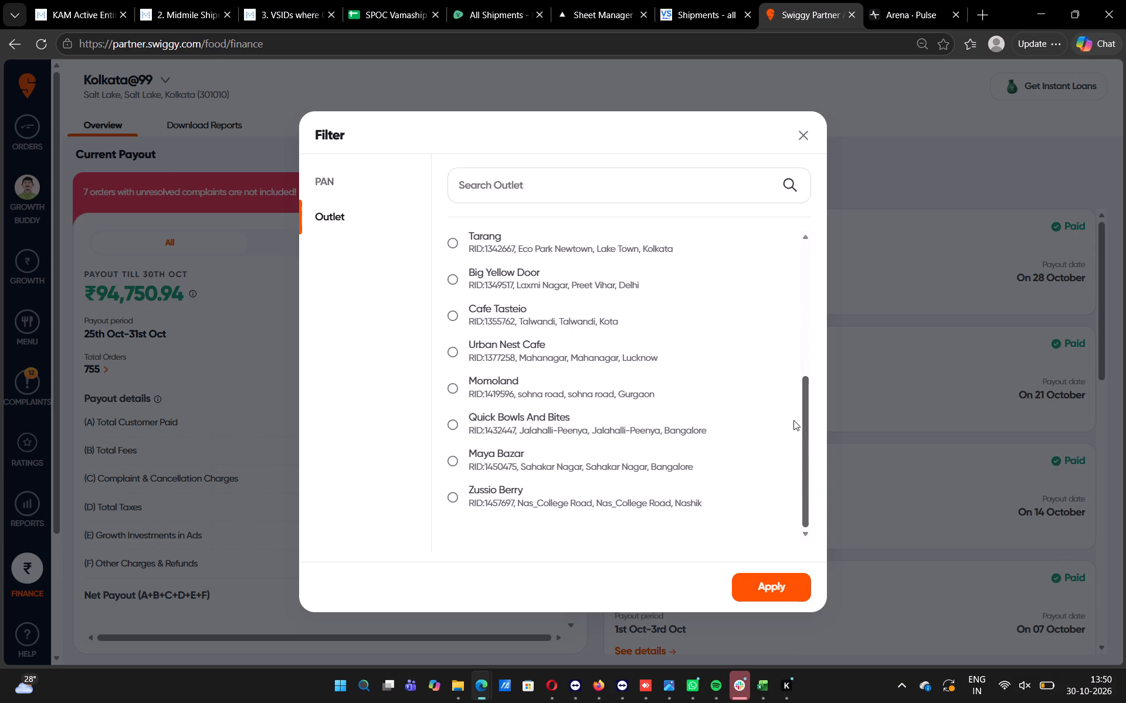
left_click_drag(793, 420, 809, 277)
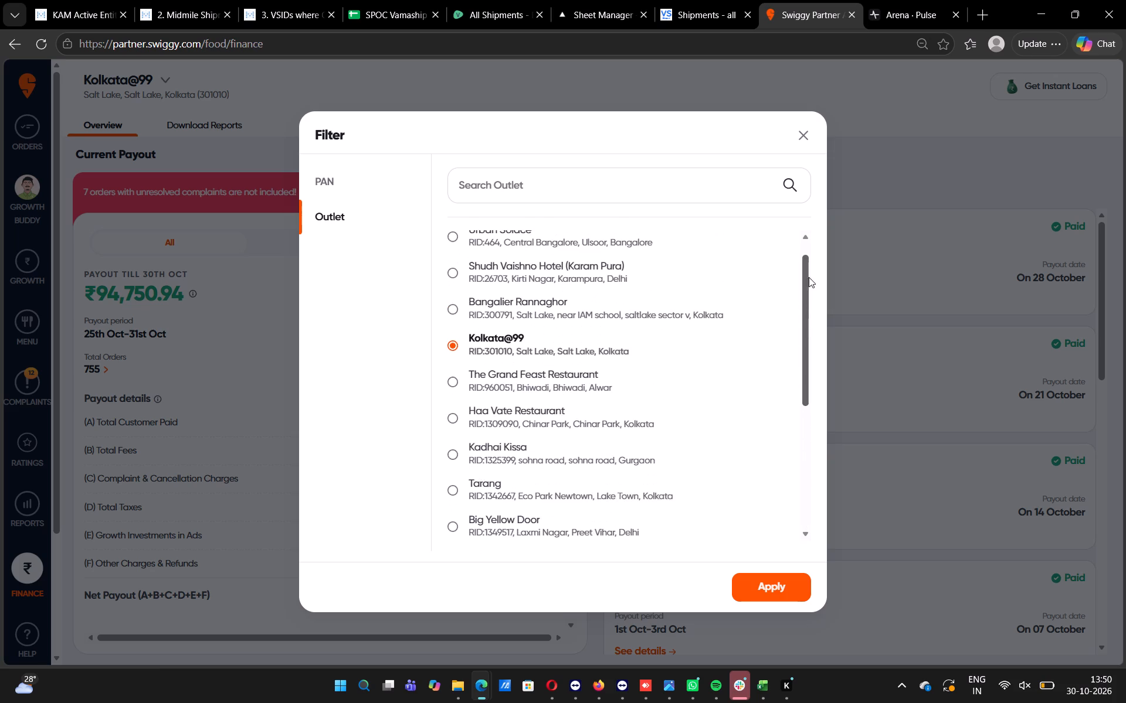
left_click_drag(809, 277, 822, 205)
Open the Zomato Restaurant Partner finance payouts page in a new browser tab.
left_click(982, 12)
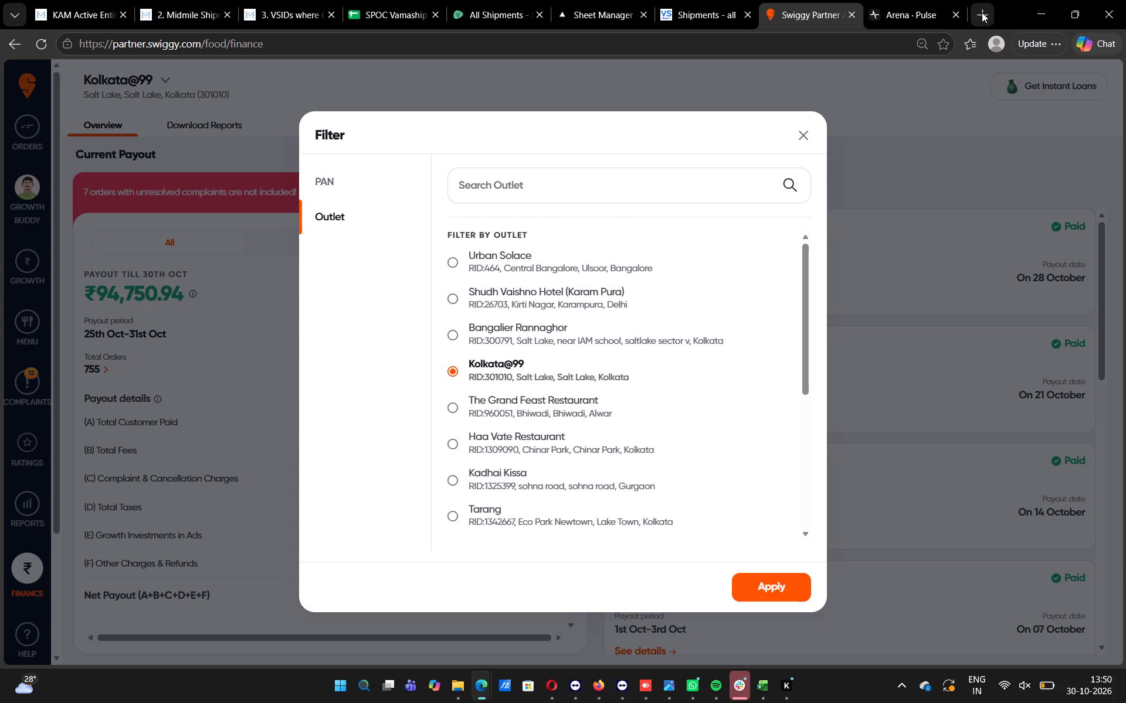
type("zo")
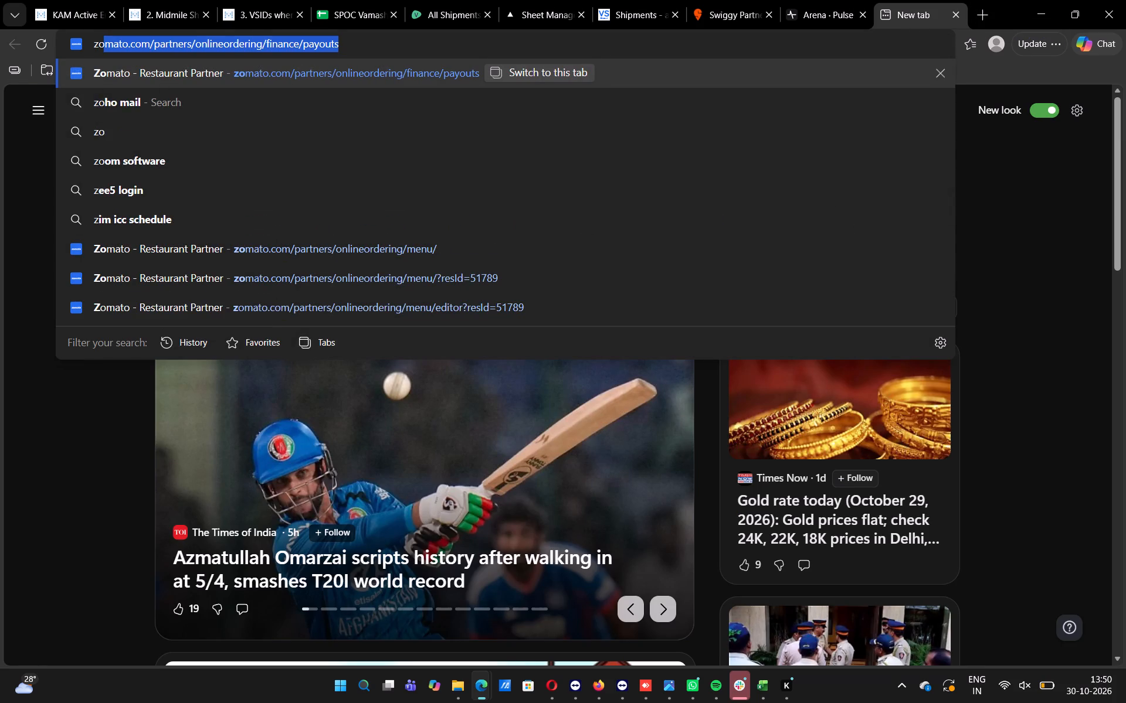
left_click(407, 69)
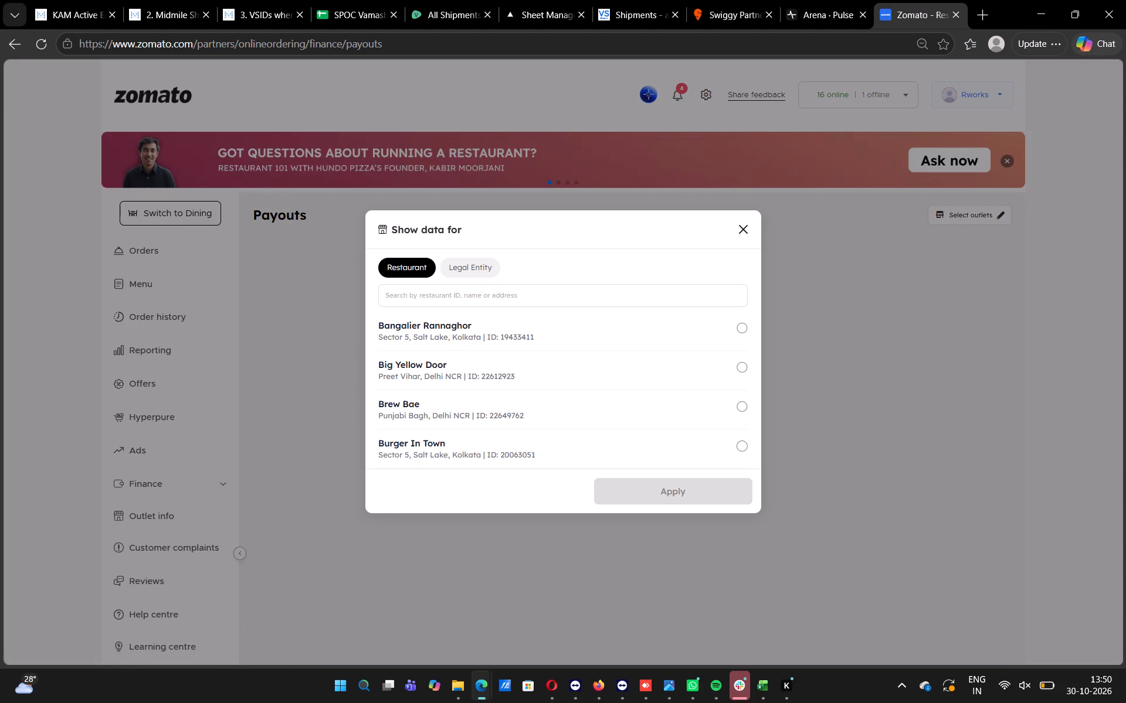
Search the restaurants in Zomato's payouts outlet selection for "food".
left_click(497, 289)
left_click(497, 289)
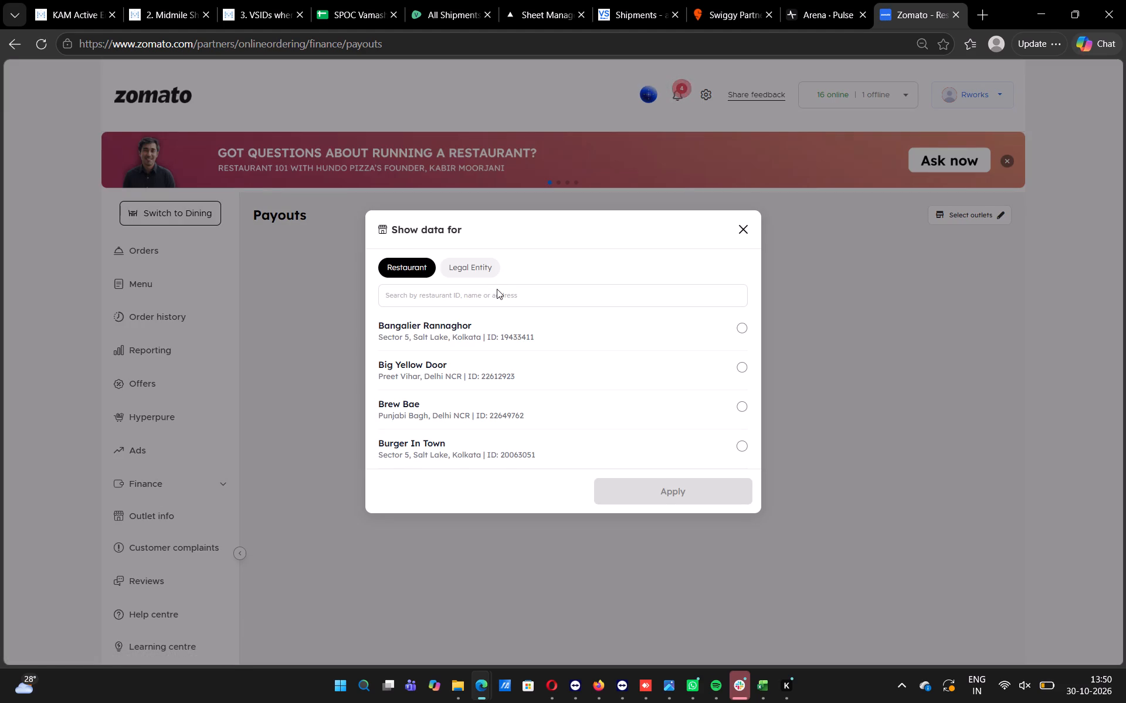
left_click(500, 294)
type("food")
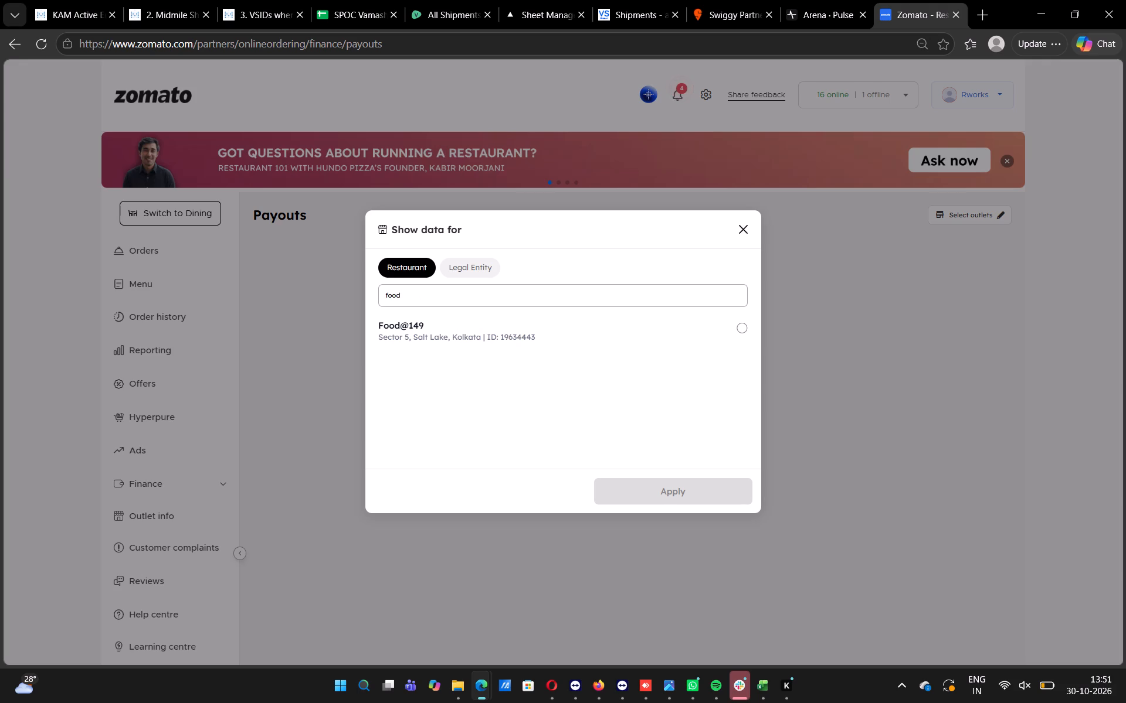
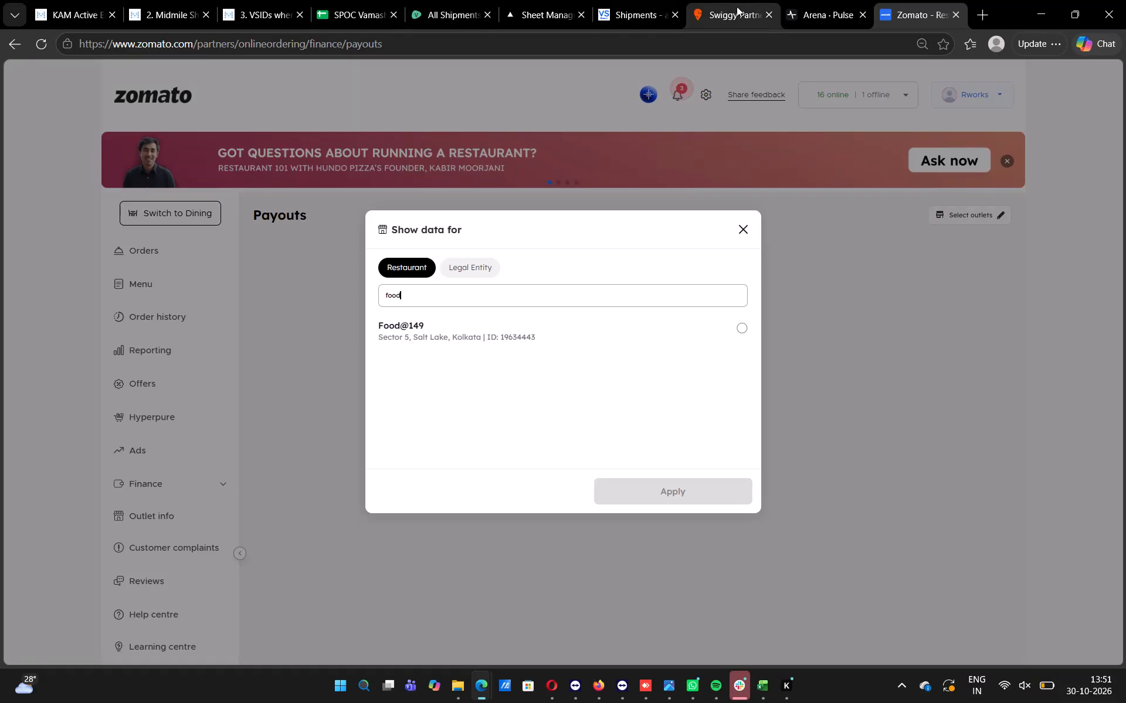
Return to the Swiggy Partner finance page, search its outlet filter for "burg", and clear the search.
left_click(733, 6)
left_click(561, 172)
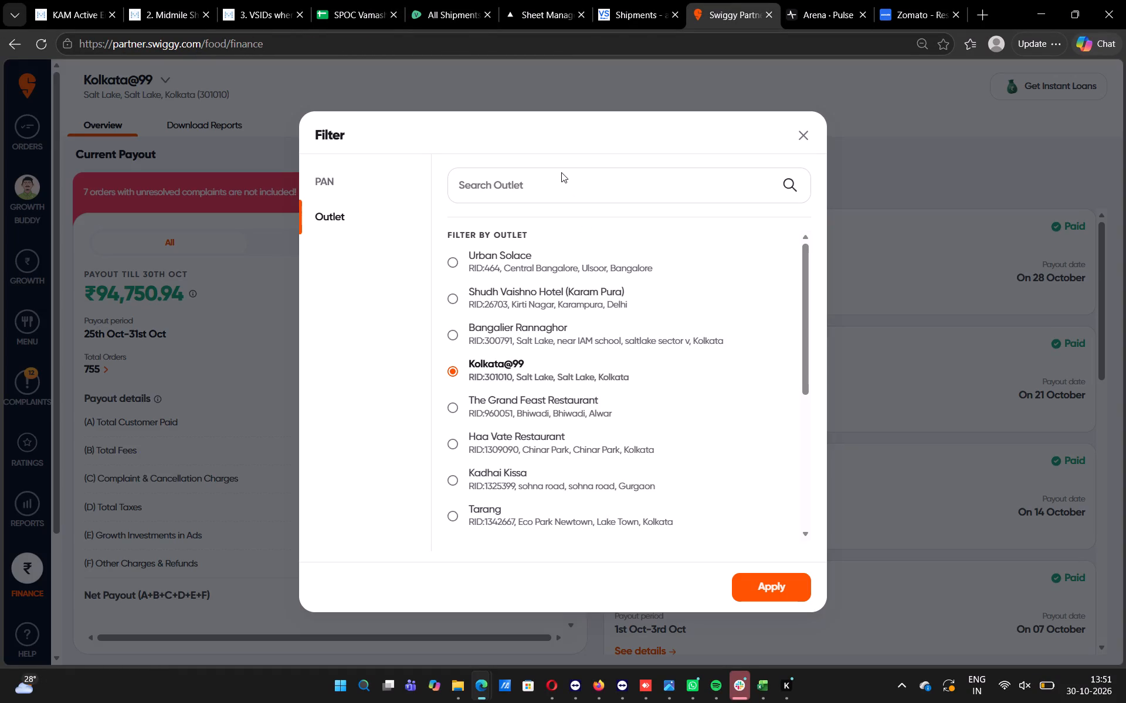
left_click(558, 185)
type("burg")
key("BackSpace")
key("BackSpace")
key("BackSpace")
key("BackSpace")
key("BackSpace")
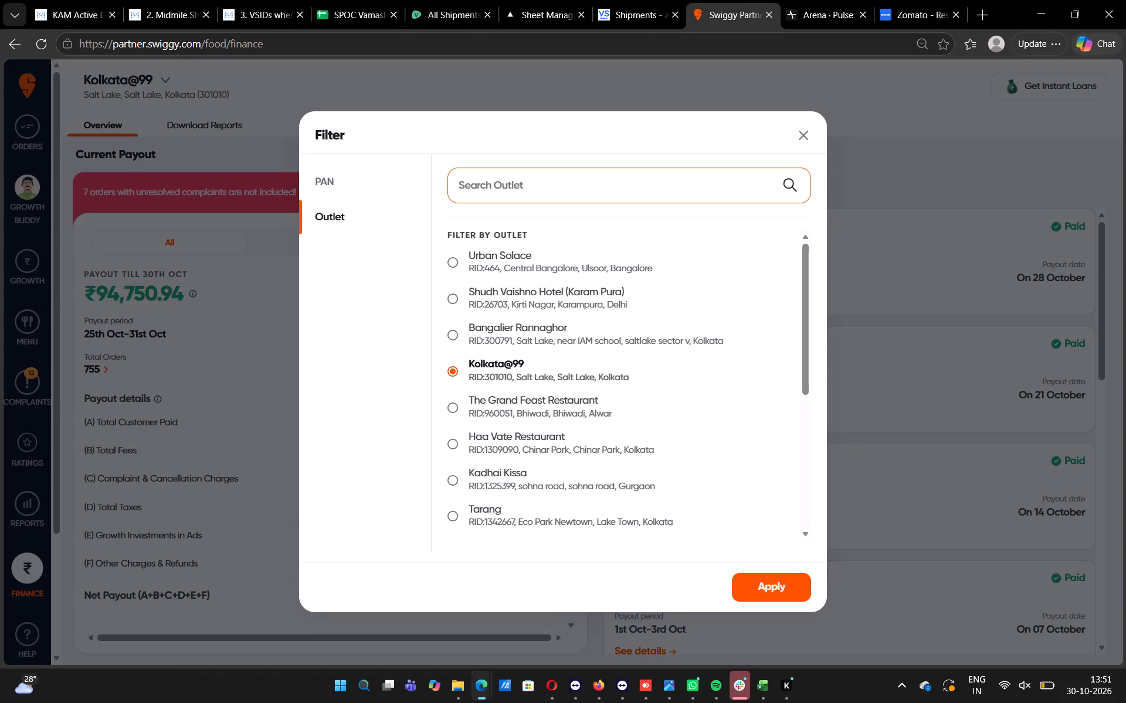
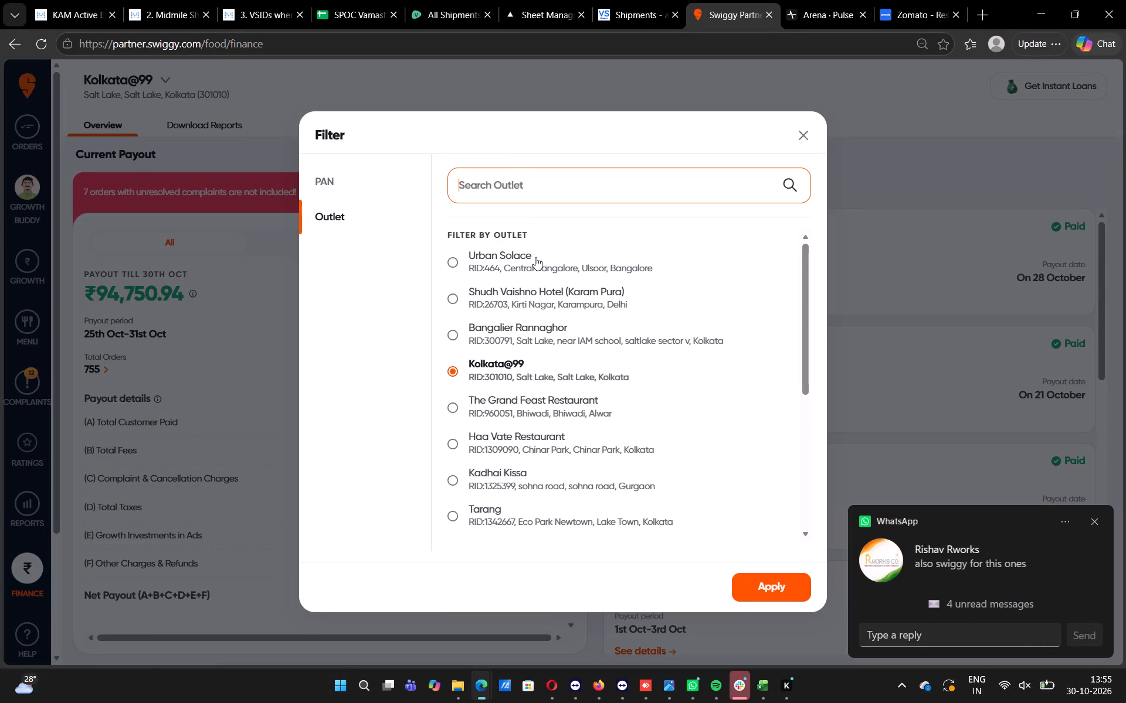
Search the Swiggy outlet filter for "mr" and "MR", clearing the search after each attempt.
left_click(517, 189)
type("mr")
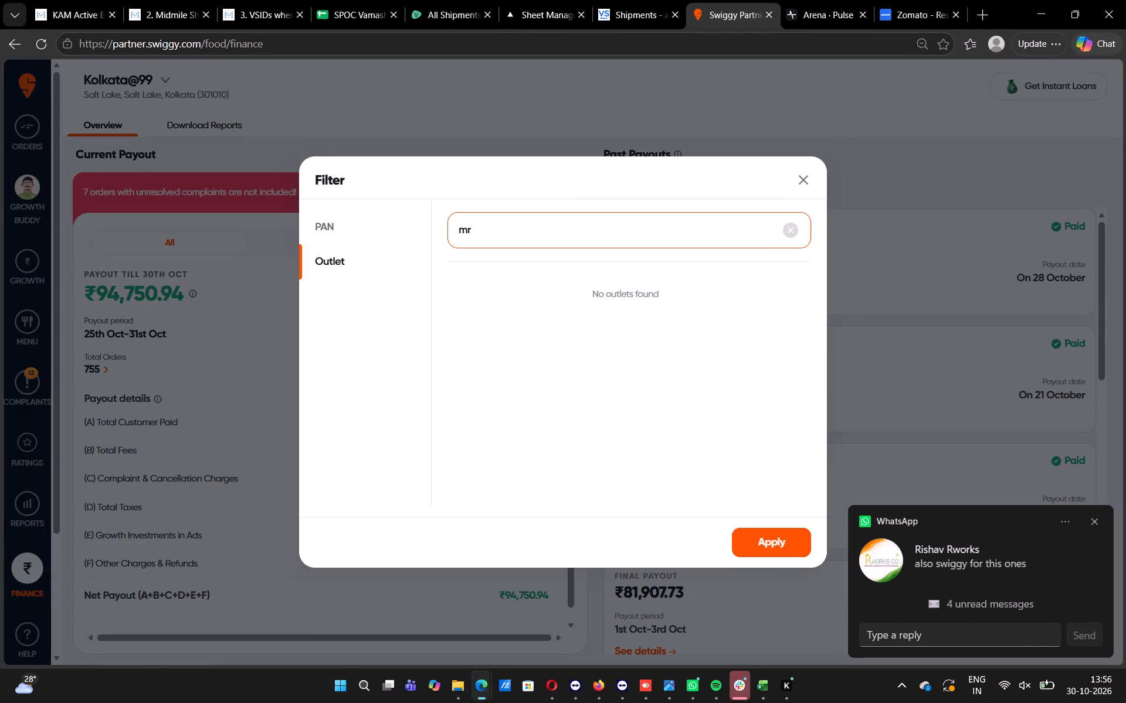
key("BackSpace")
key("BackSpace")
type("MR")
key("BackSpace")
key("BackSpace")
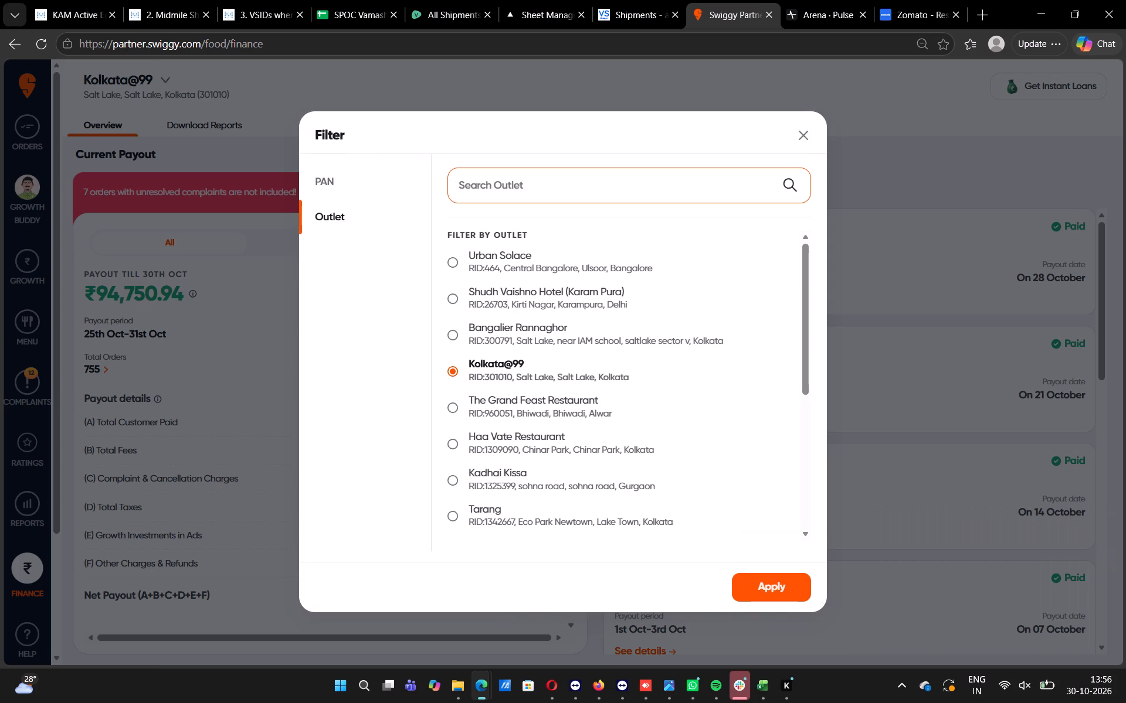
Switch to the Zomato payouts page and show the payout data for the Food@149 restaurant.
left_click(919, 13)
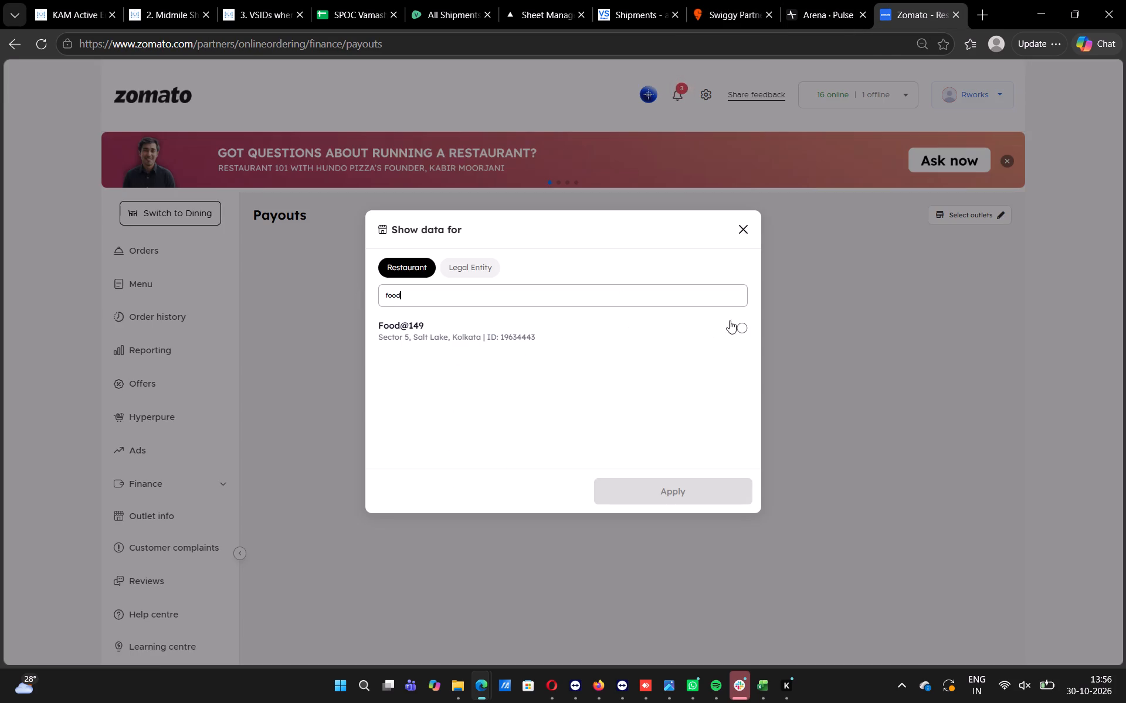
left_click(747, 333)
left_click(658, 488)
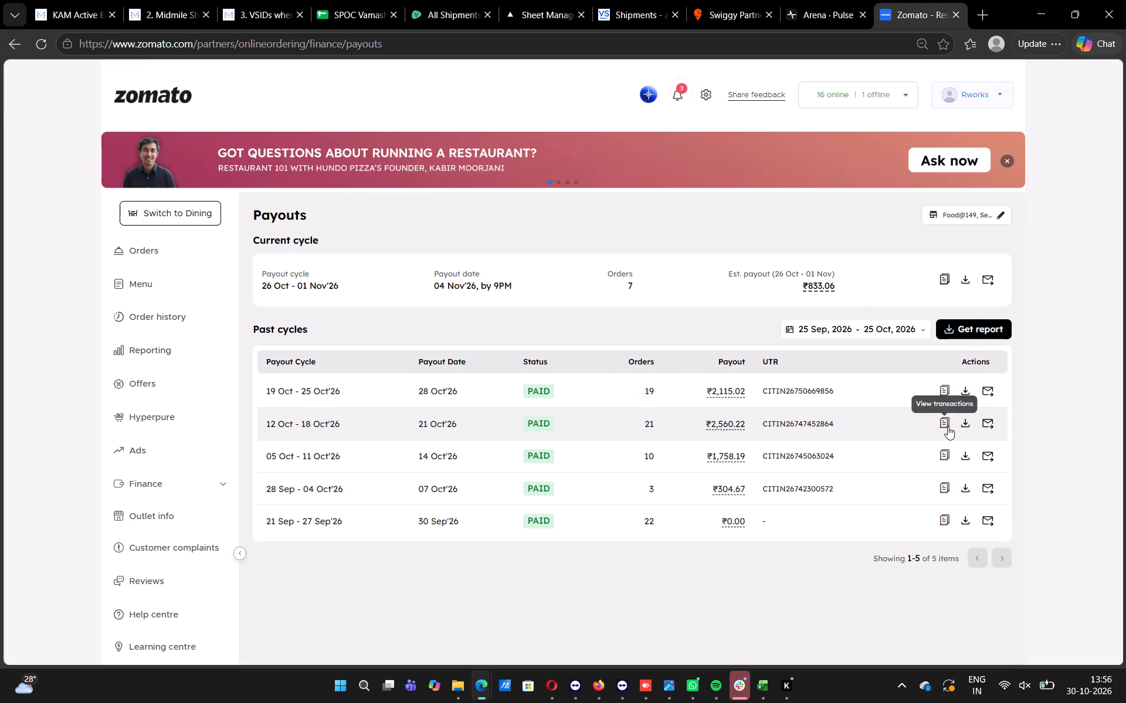
Download the payout report for the 19 Oct - 25 Oct'26 past cycle.
left_click(963, 390)
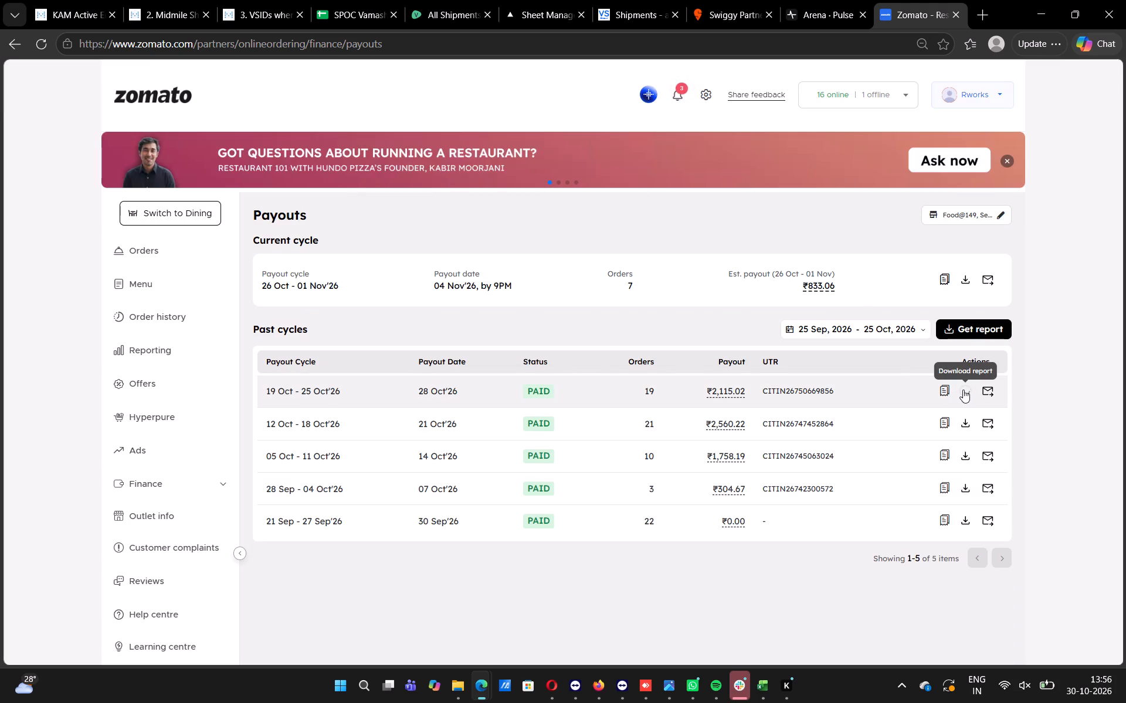
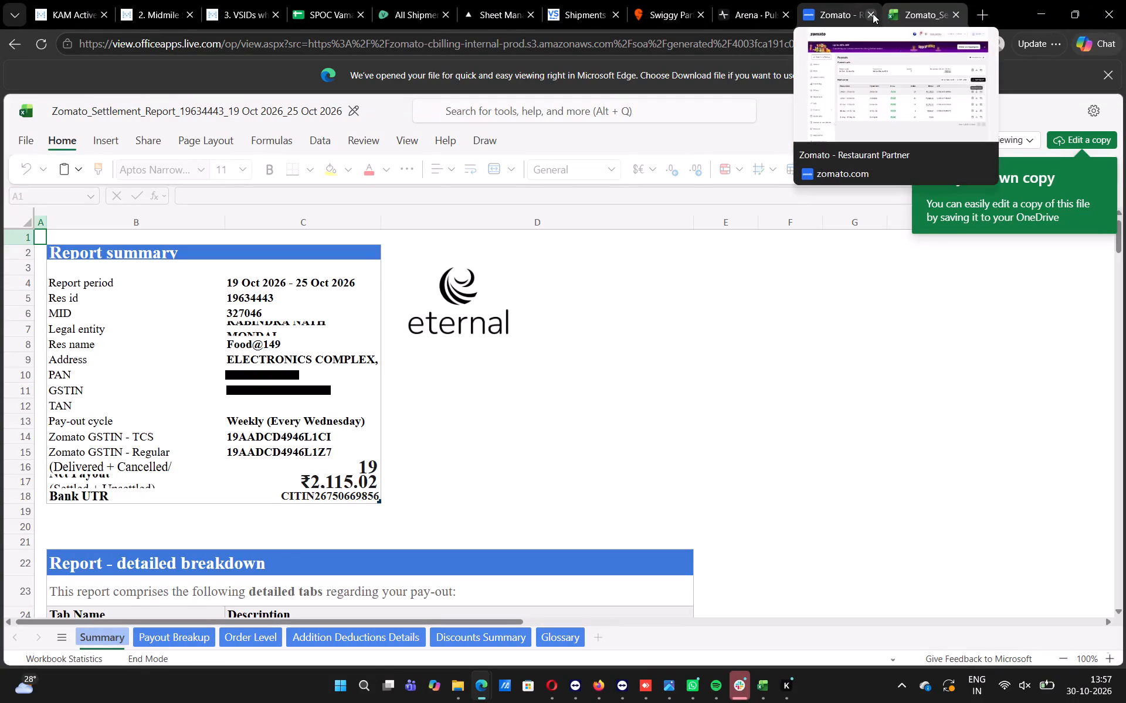
Open the newest downloaded Zomato settlement report for 19 Oct to 25 Oct 2026 in Excel and enable editing.
left_click(863, 84)
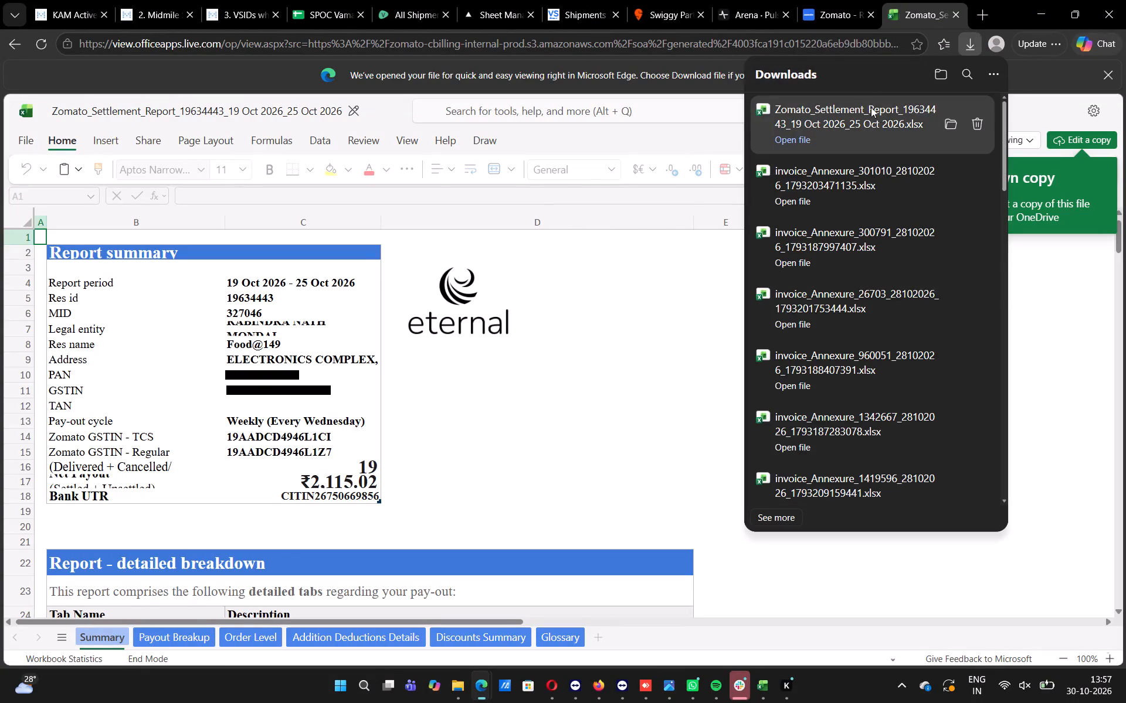
left_click(949, 128)
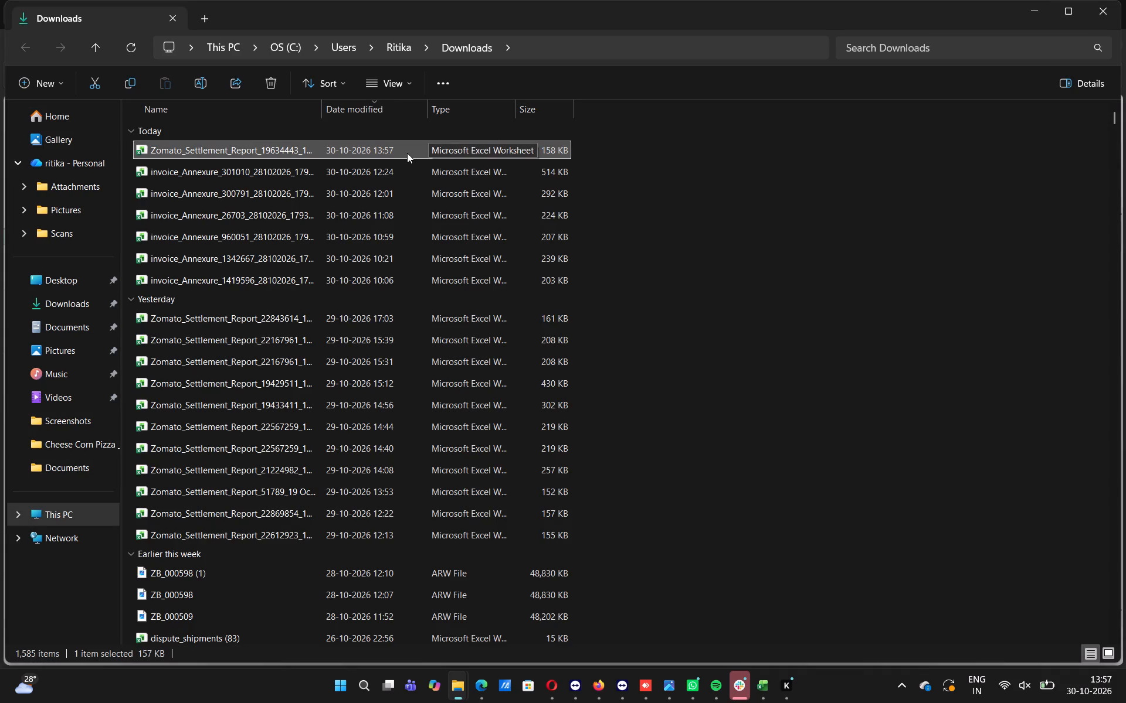
double_click(407, 153)
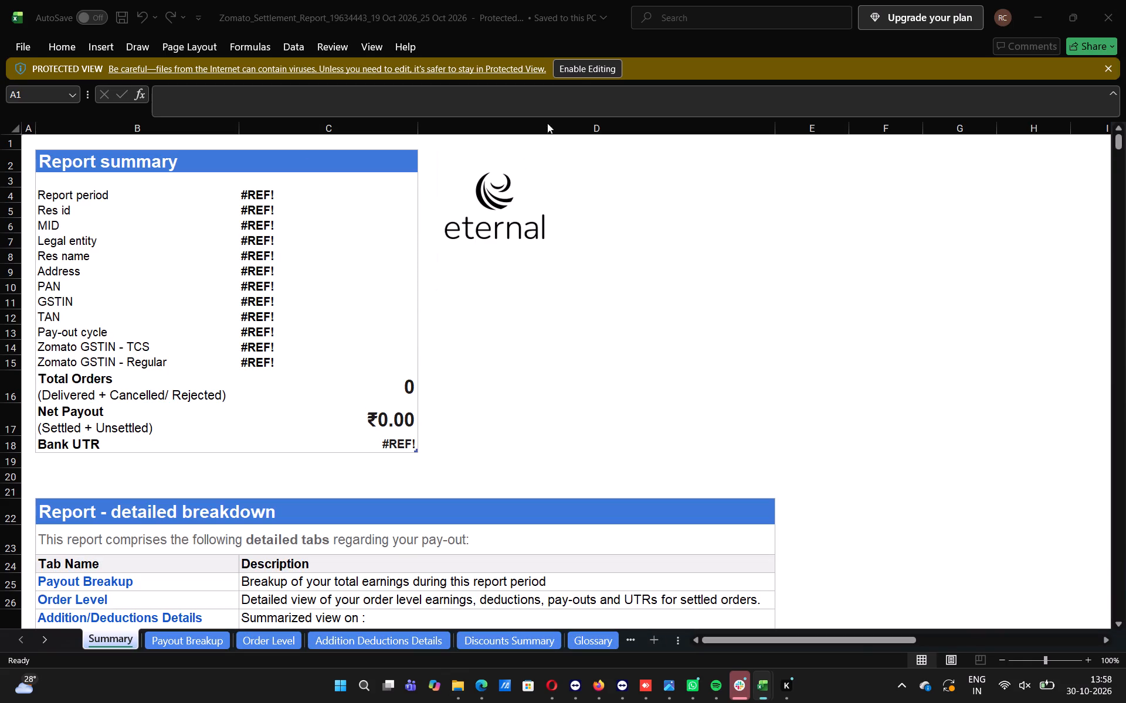
left_click(586, 65)
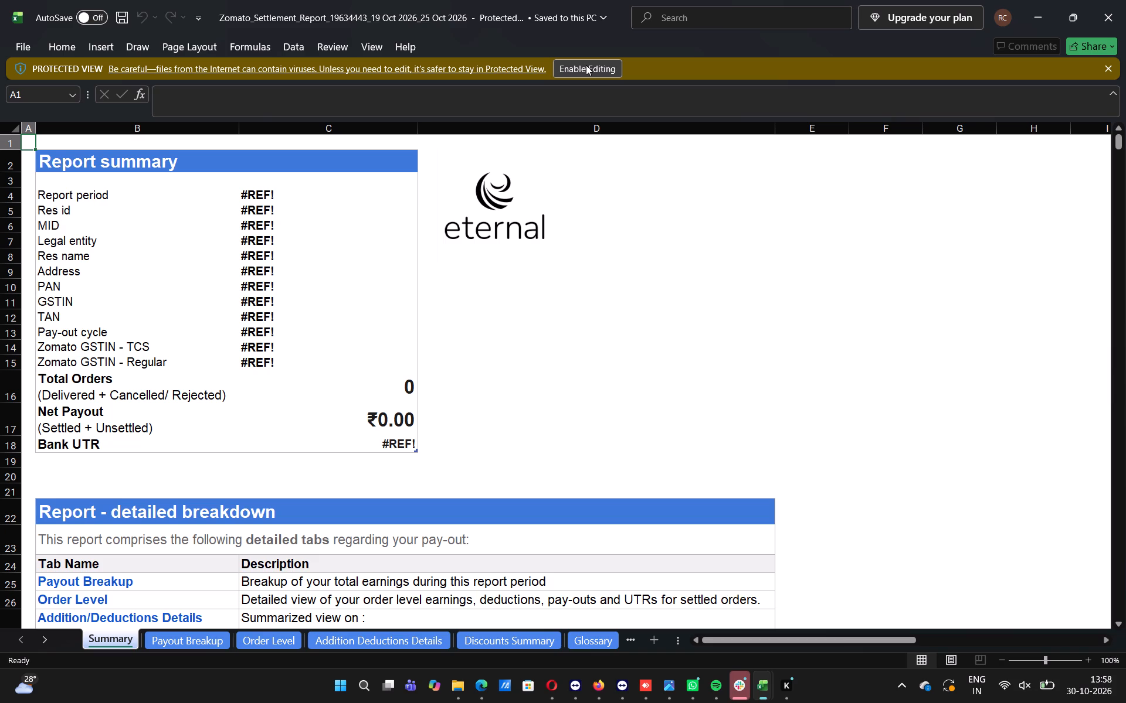
left_click(586, 65)
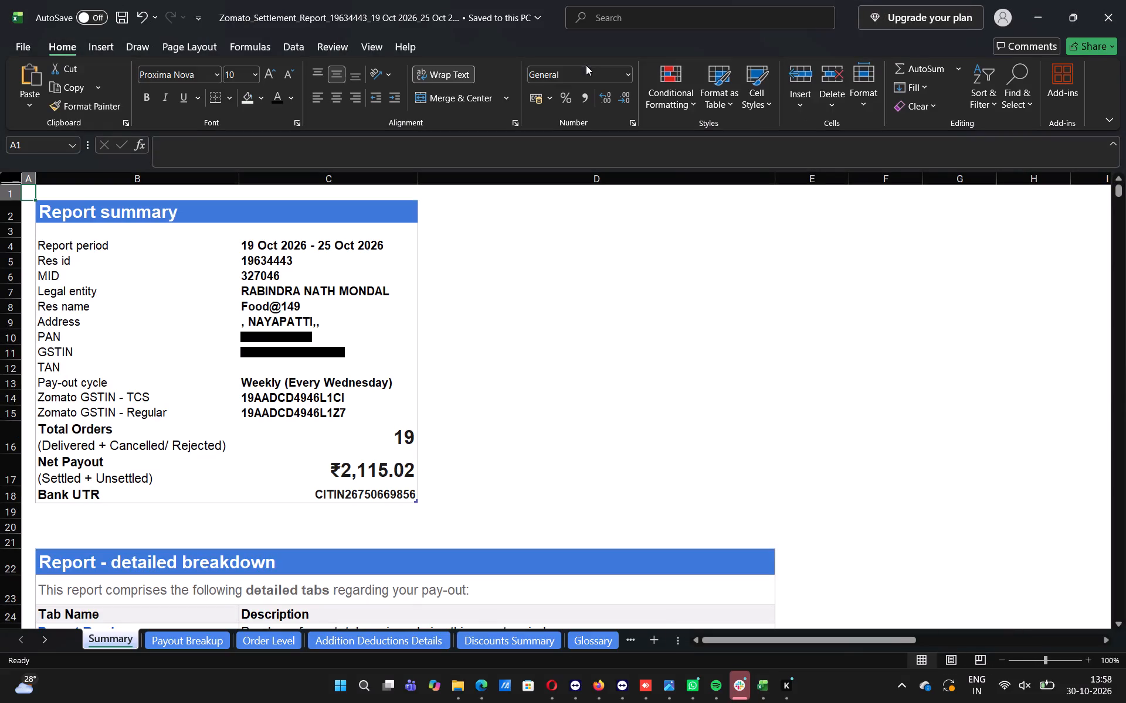
Review the settlement report's Payout Breakup and Summary sheets, ending on Payout Breakup.
left_click(174, 643)
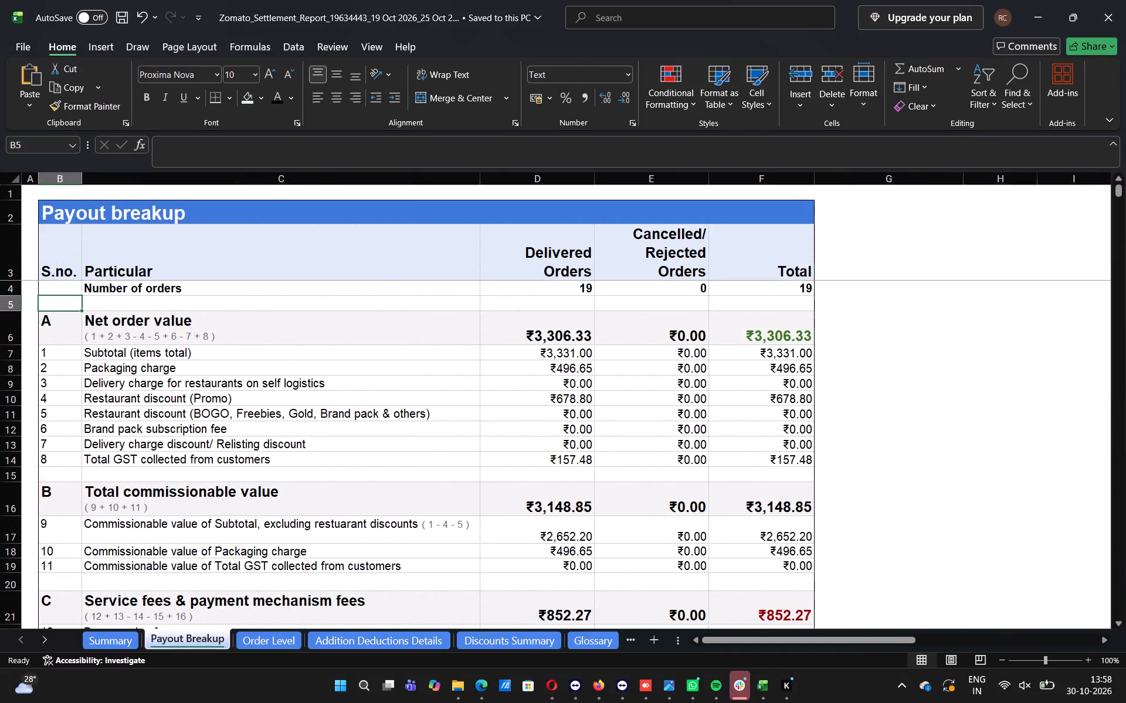
left_click(110, 637)
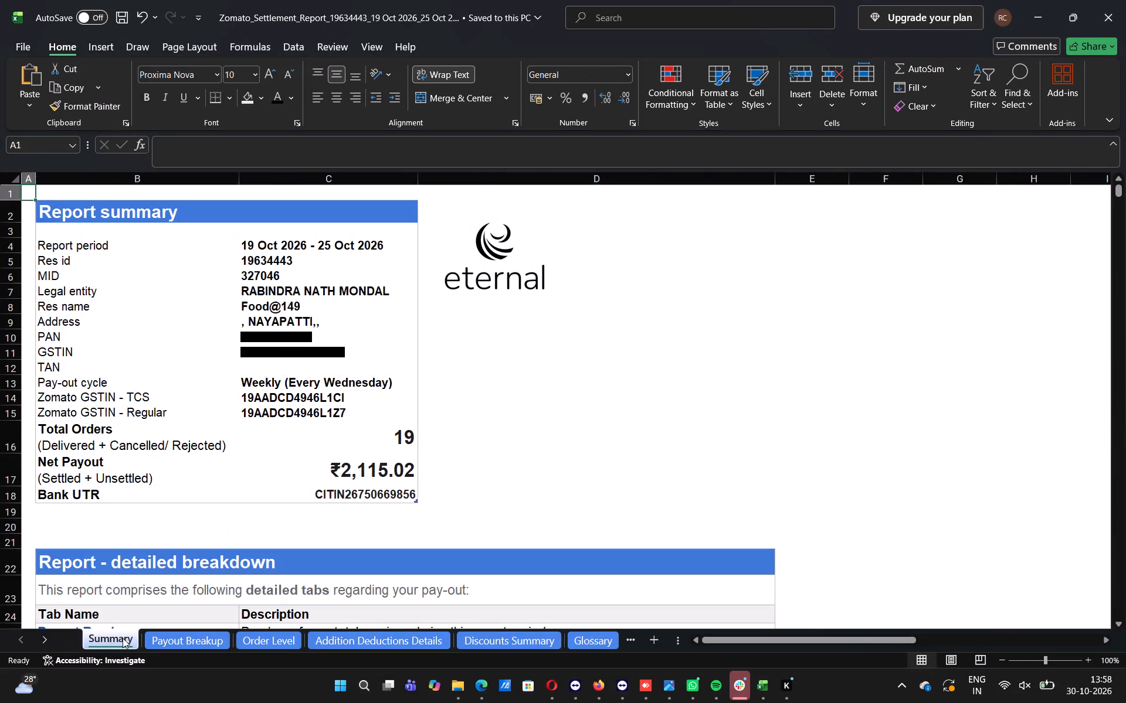
left_click(169, 639)
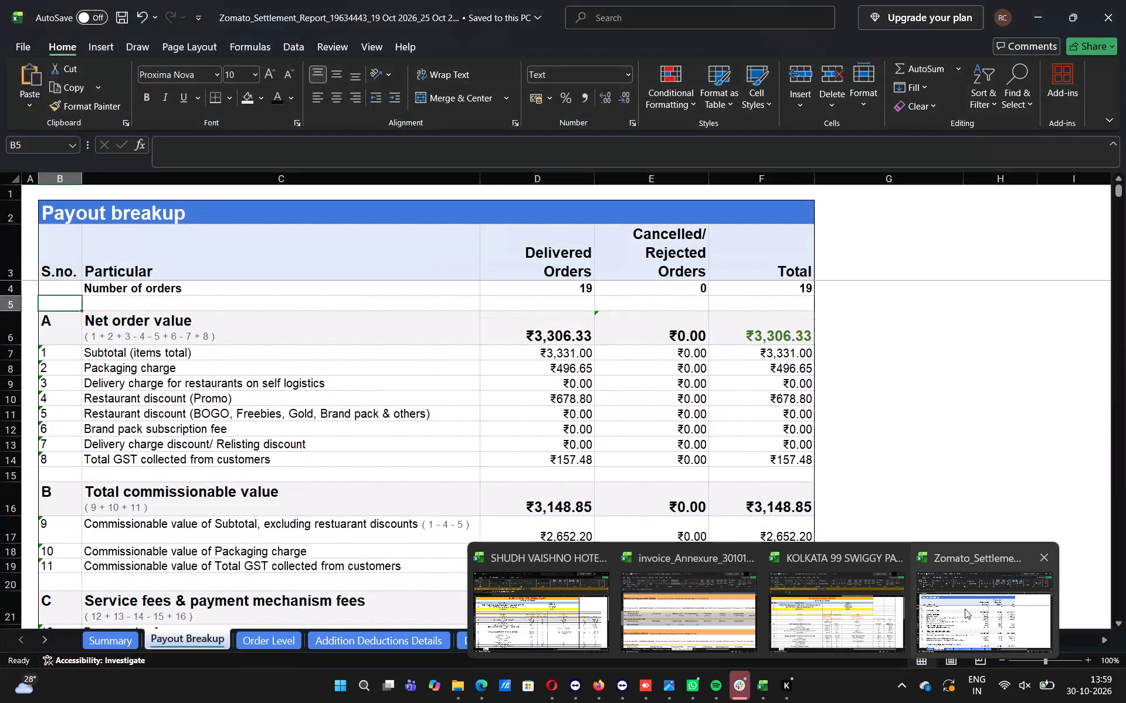
Close the Kolkata 99 Swiggy payout, invoice annexure and Shudh Vaishno Hotel workbooks, keeping the Zomato settlement report open.
left_click(894, 559)
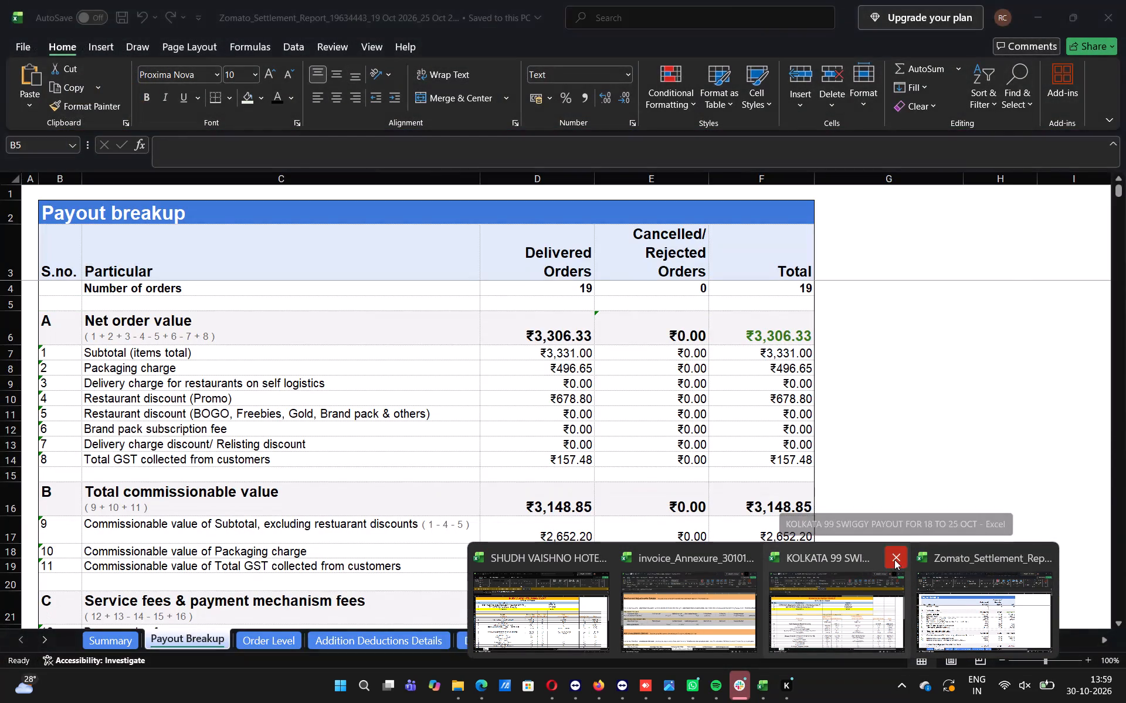
left_click(824, 563)
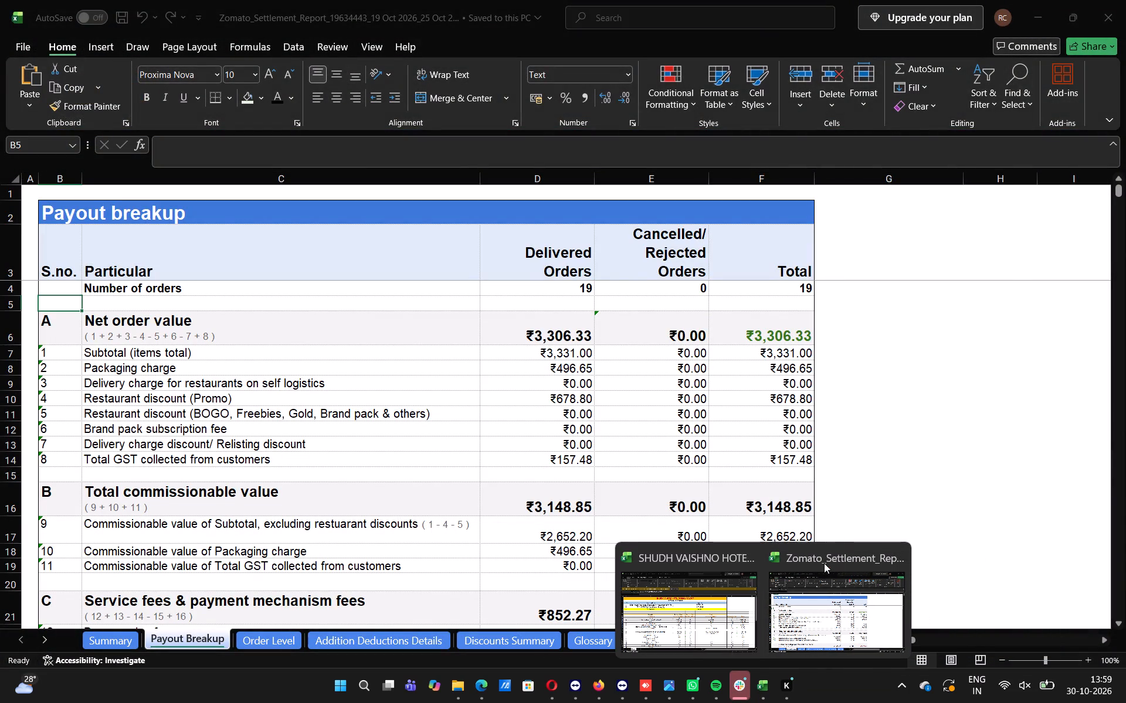
left_click(744, 564)
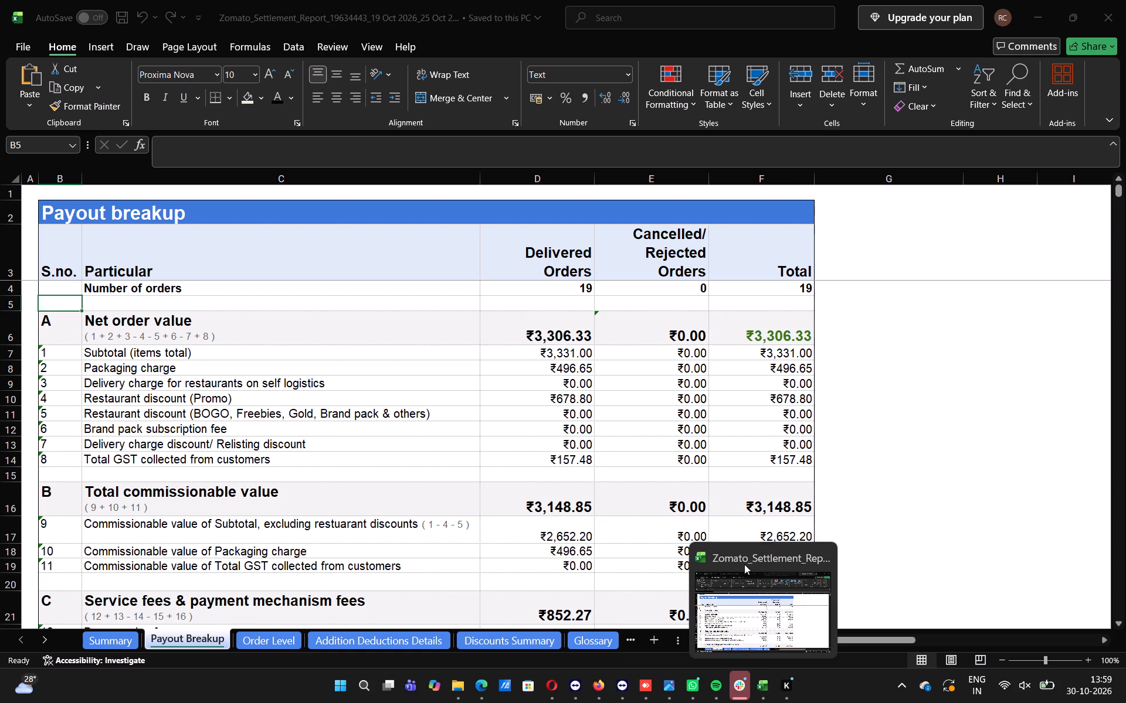
Create a new blank Excel workbook.
right_click(765, 678)
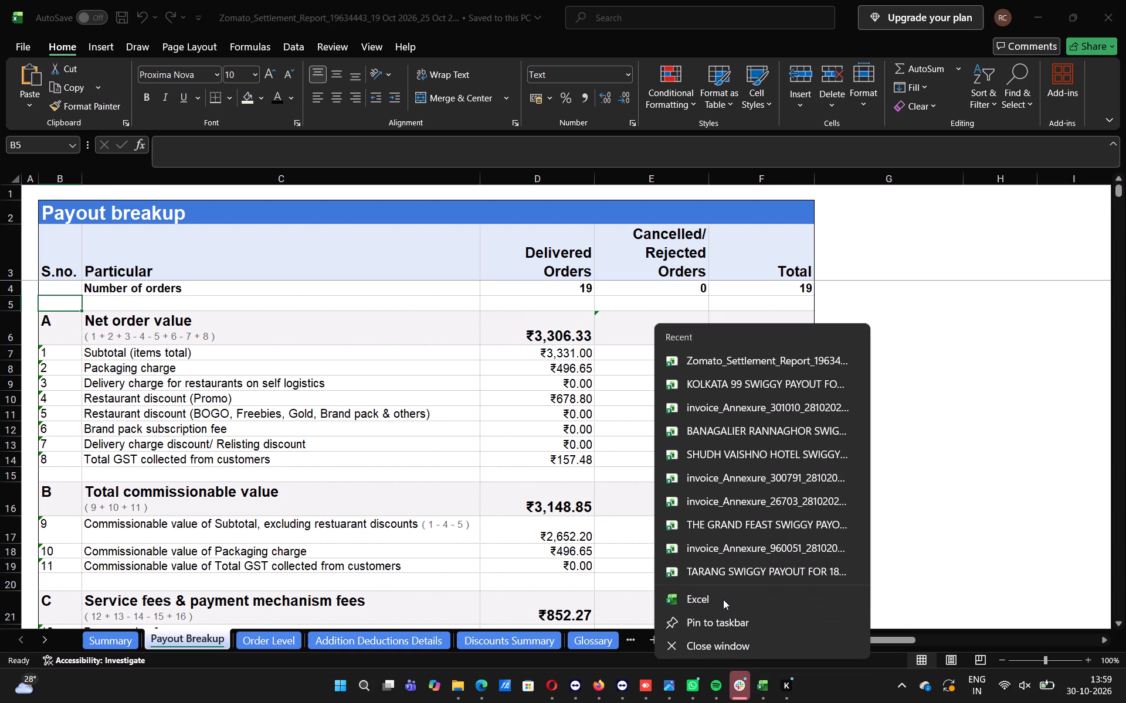
left_click(723, 599)
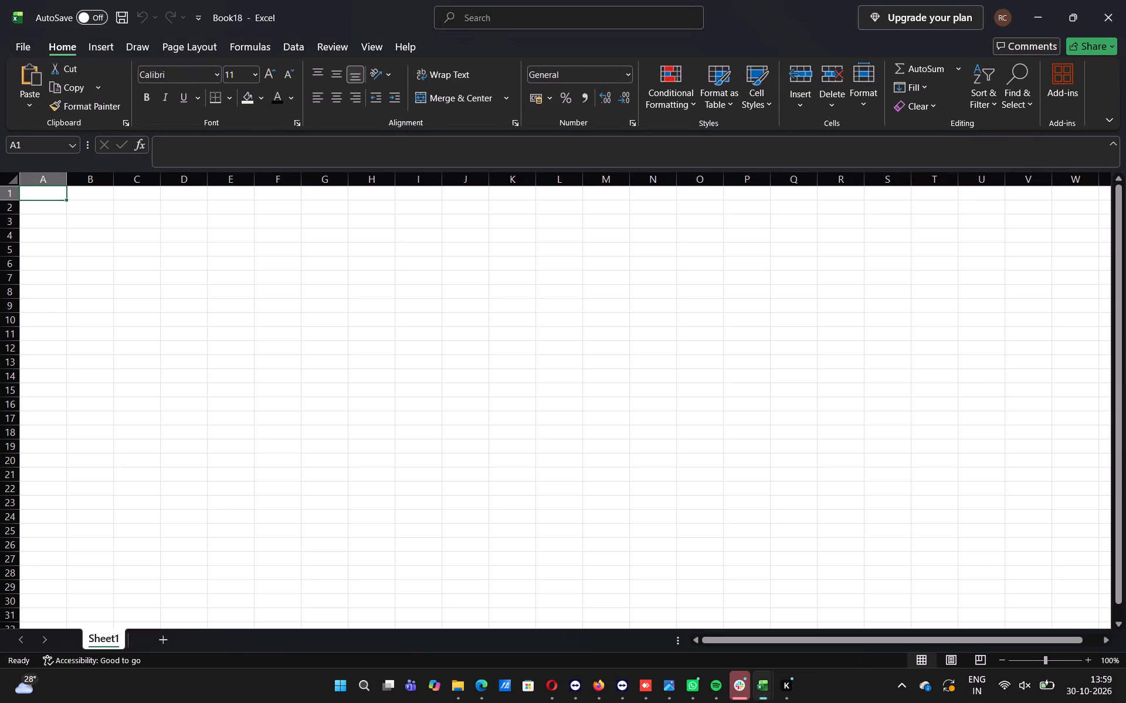
Find and open the recent workbook KOLKATA 99 ZOMATO PAYOUT FOR 19 TO 25 OCT from File Explorer.
left_click(359, 688)
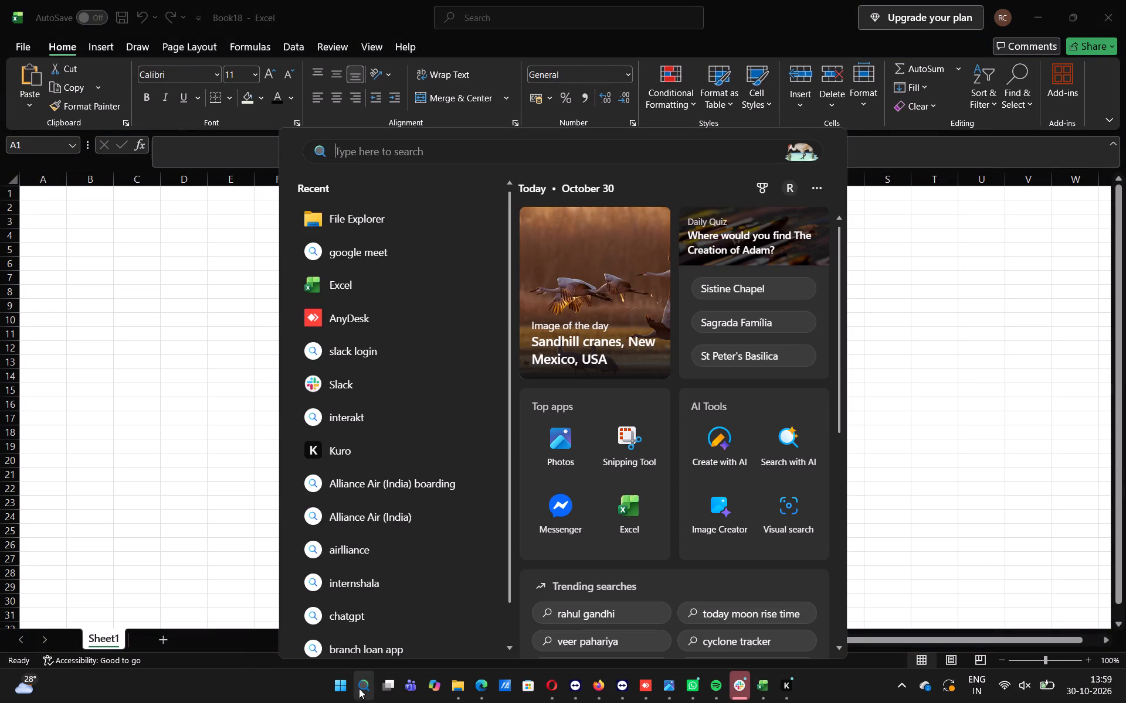
left_click(377, 226)
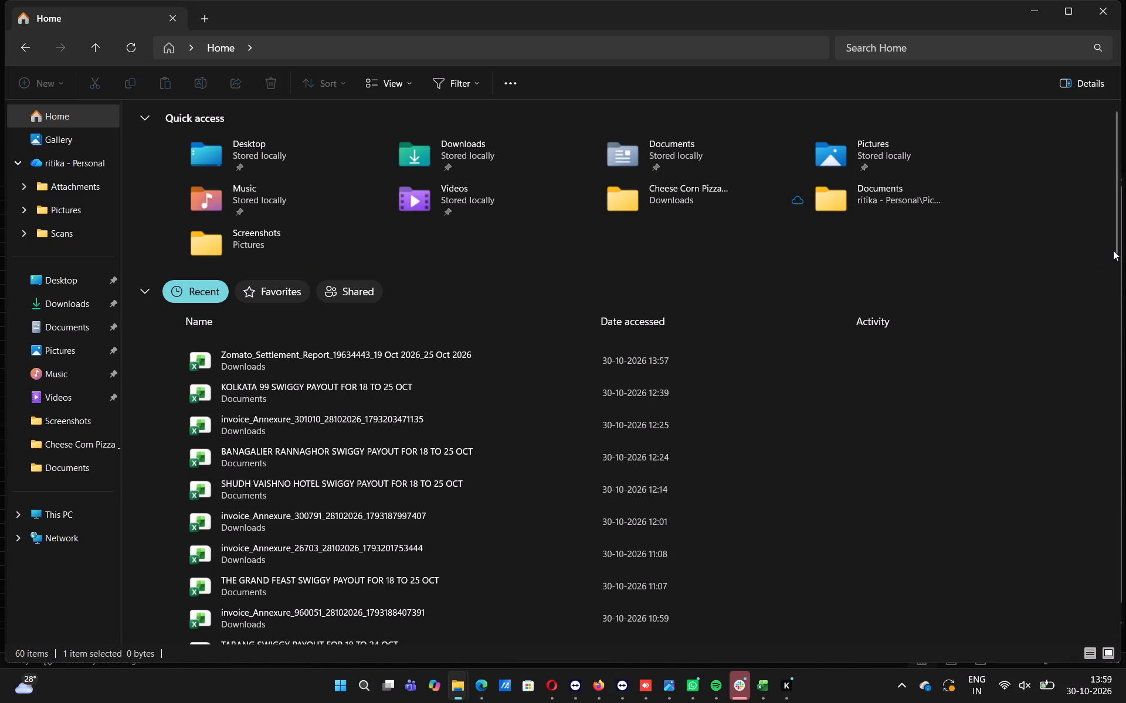
left_click_drag(1113, 247, 1109, 282)
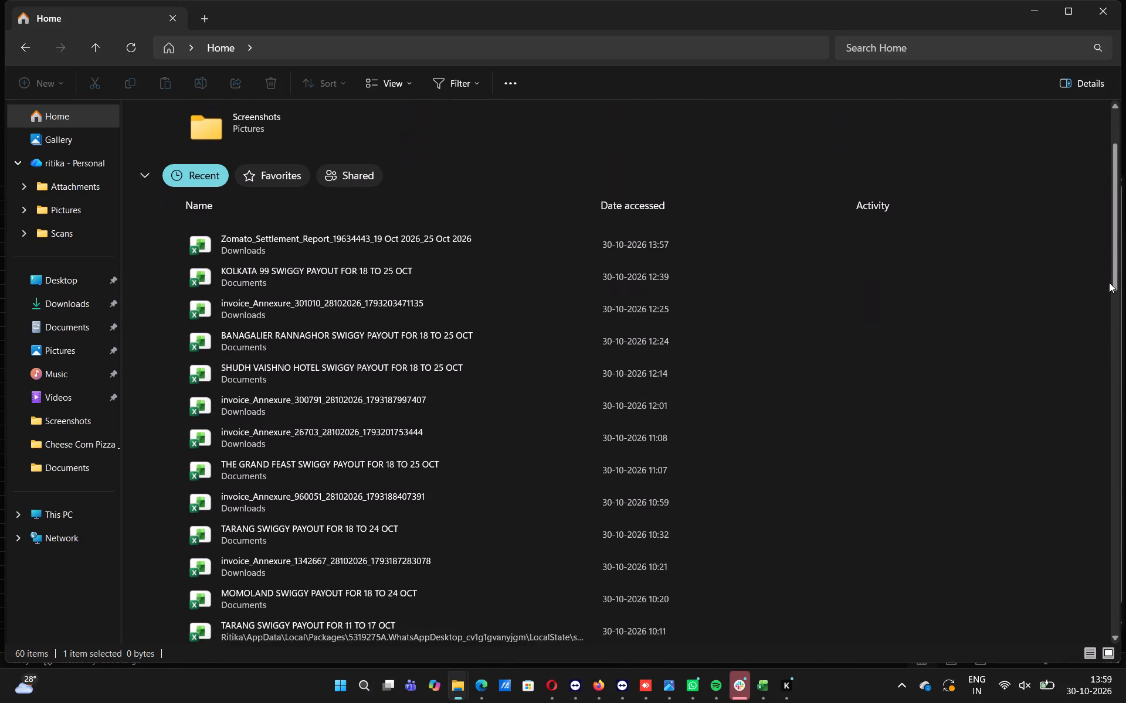
left_click_drag(1109, 282, 1105, 316)
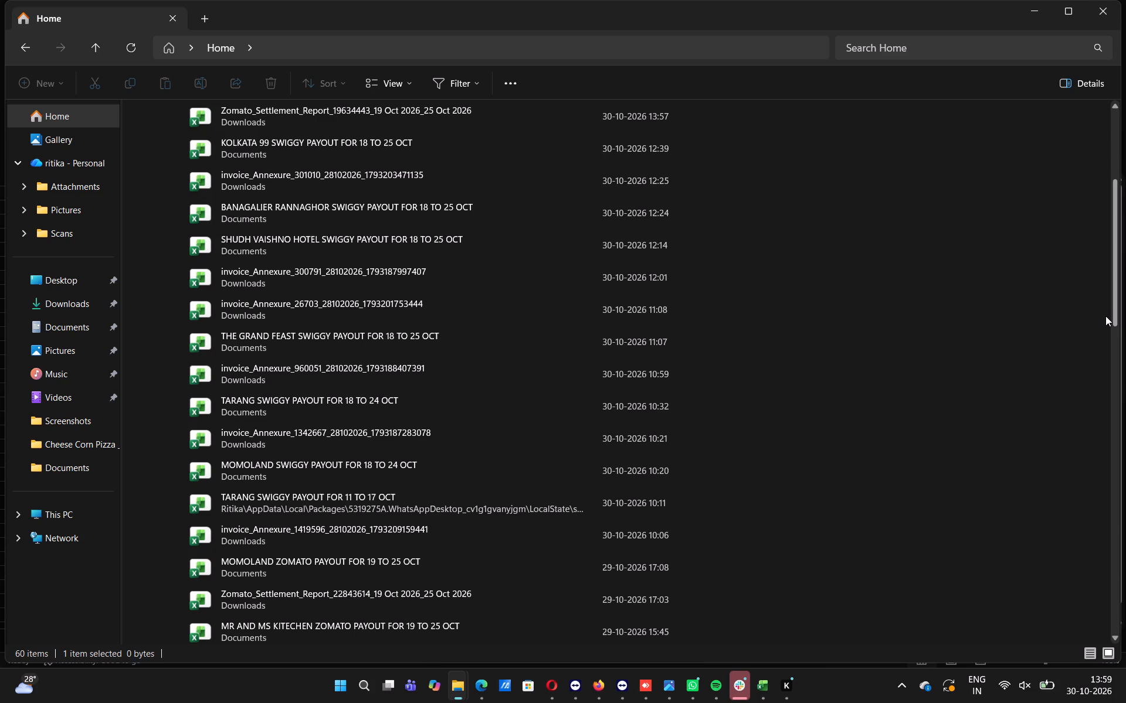
left_click_drag(1105, 316, 1105, 336)
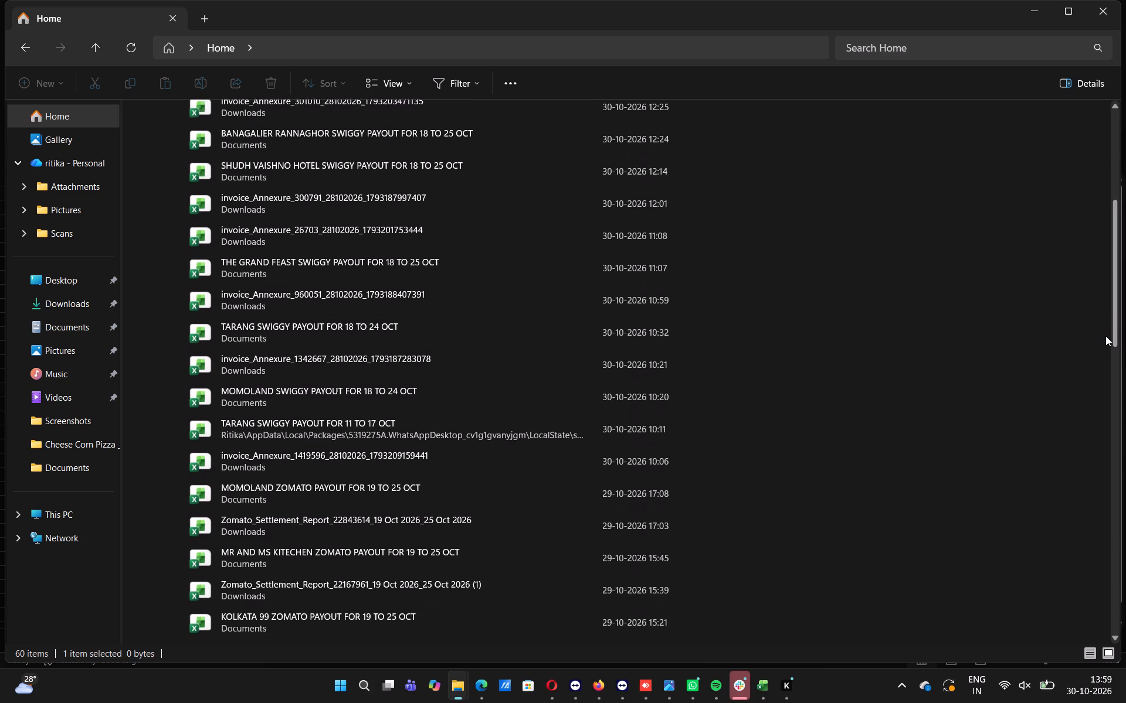
left_click_drag(1105, 336, 1105, 345)
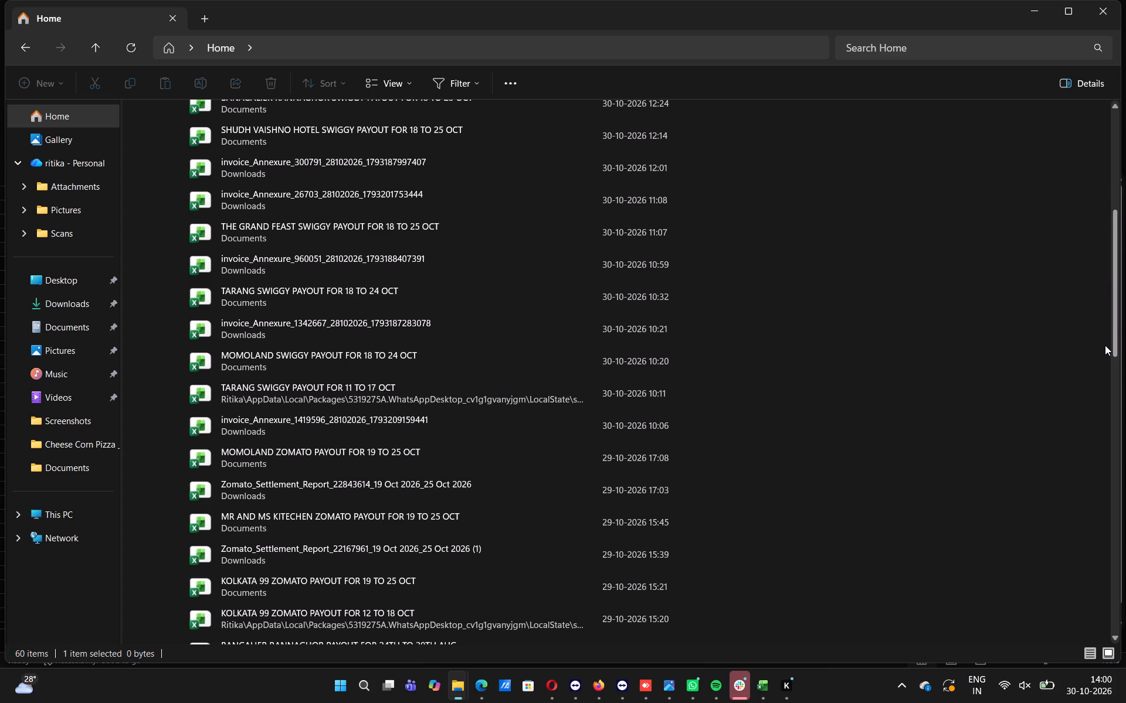
left_click_drag(1105, 345, 1106, 348)
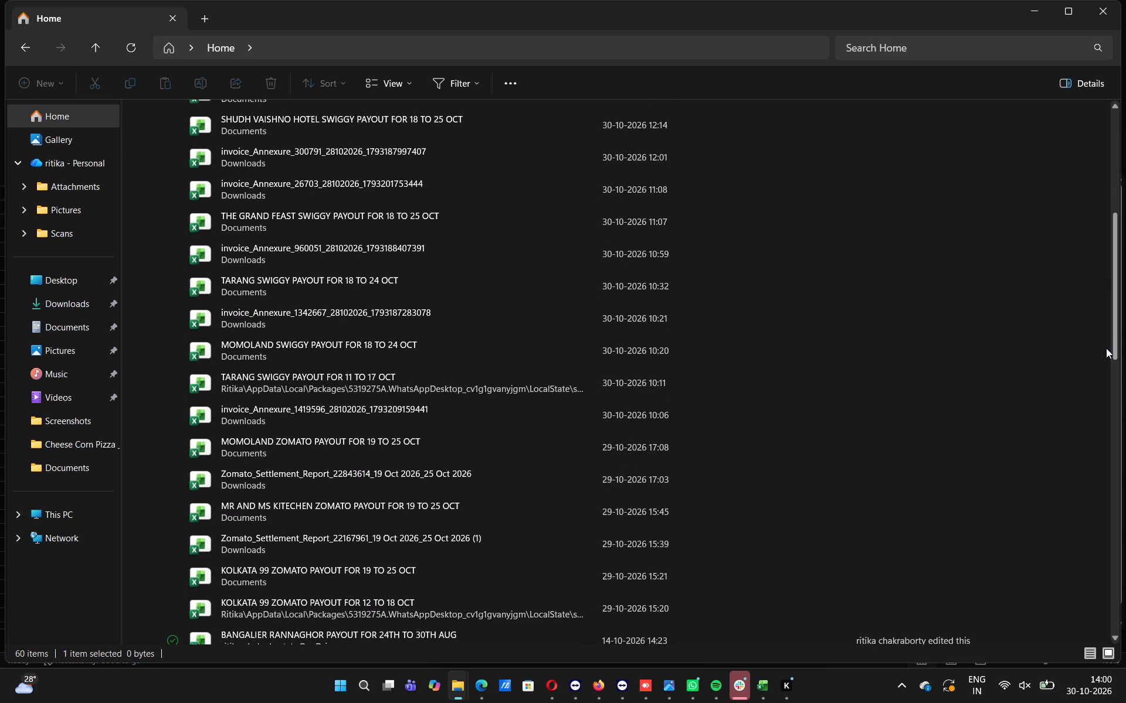
left_click_drag(1106, 348, 1106, 364)
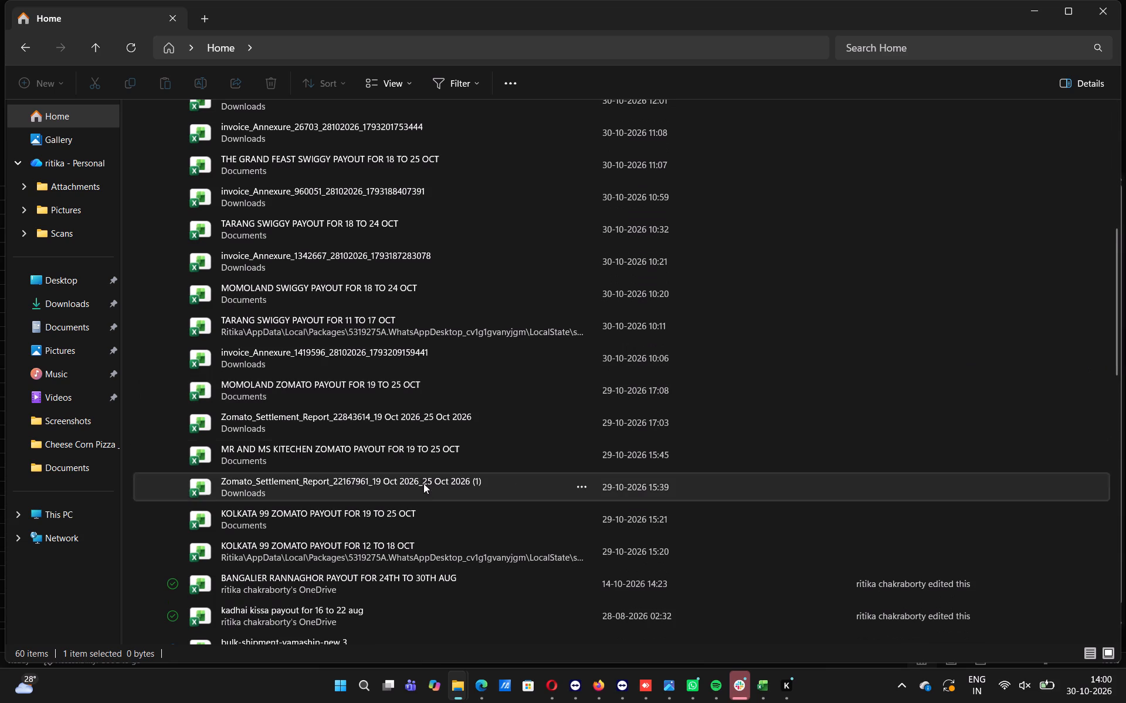
double_click(393, 517)
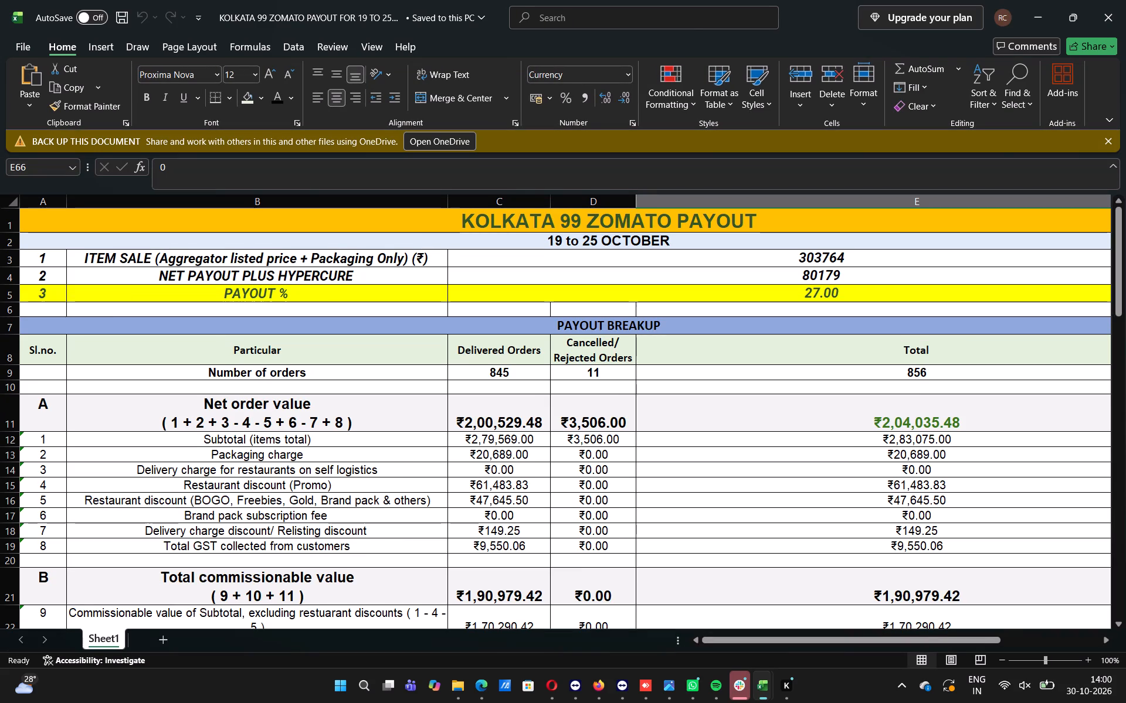
Copy rows 1 to 8 of the Kolkata 99 Zomato payout sheet, columns A to E, into the new workbook at A1.
left_click(126, 216)
left_click_drag(126, 216, 129, 282)
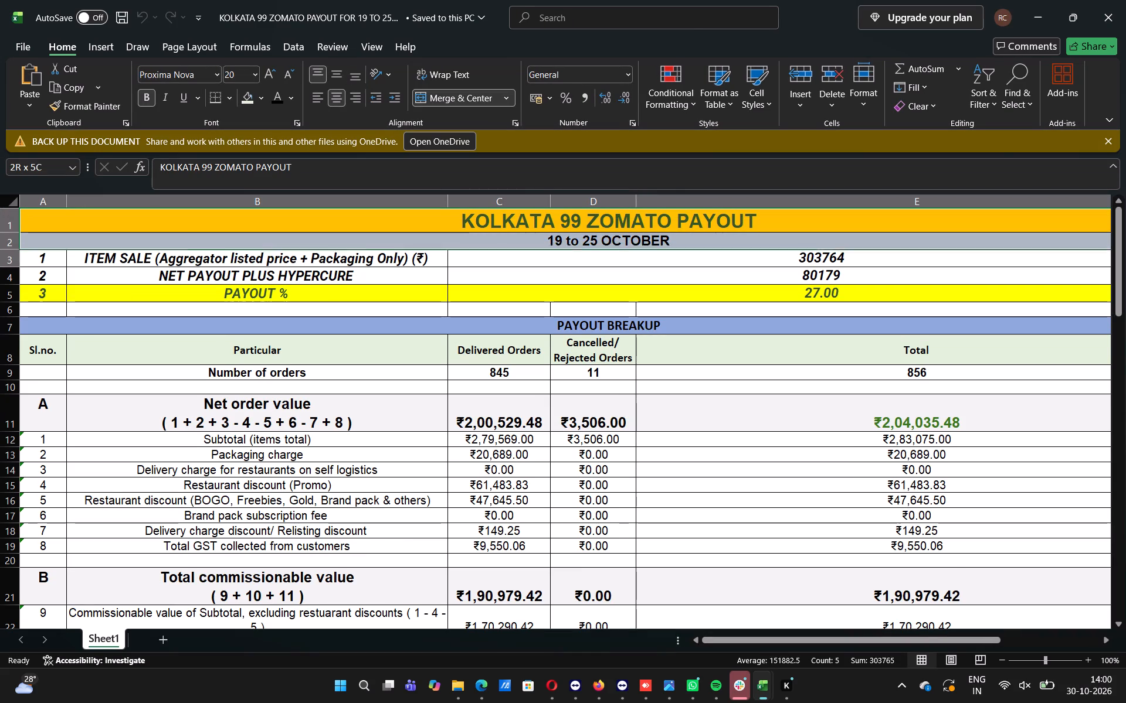
left_click_drag(129, 282, 131, 347)
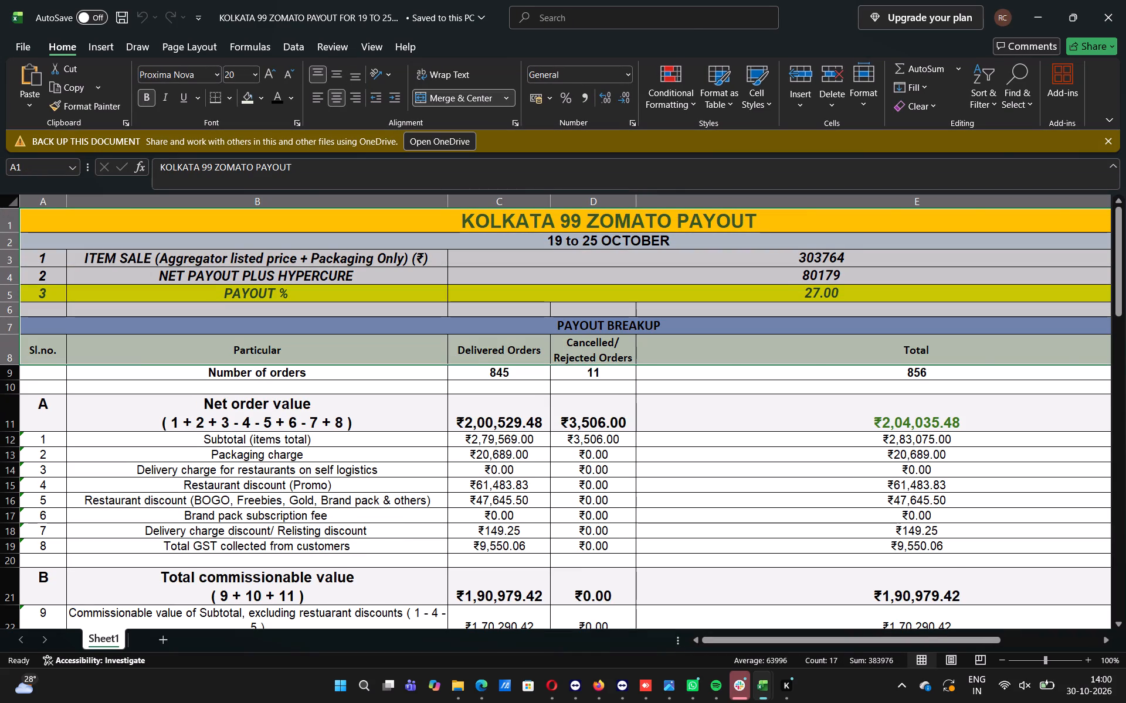
key("ctrl+c")
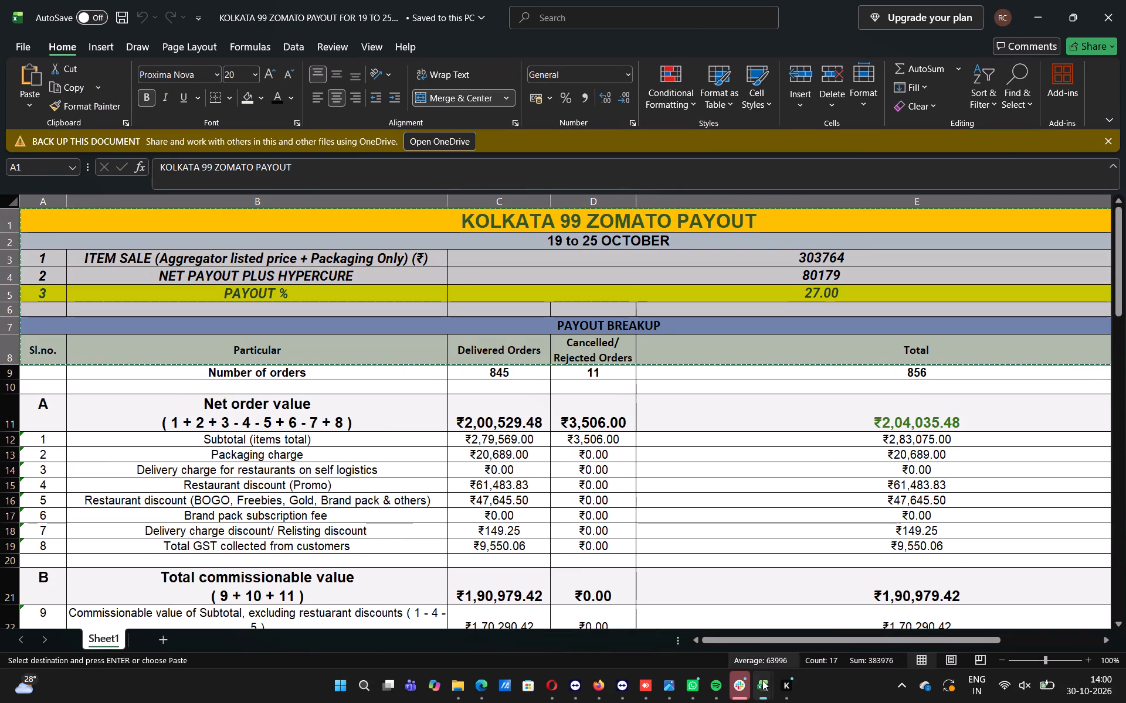
left_click(798, 604)
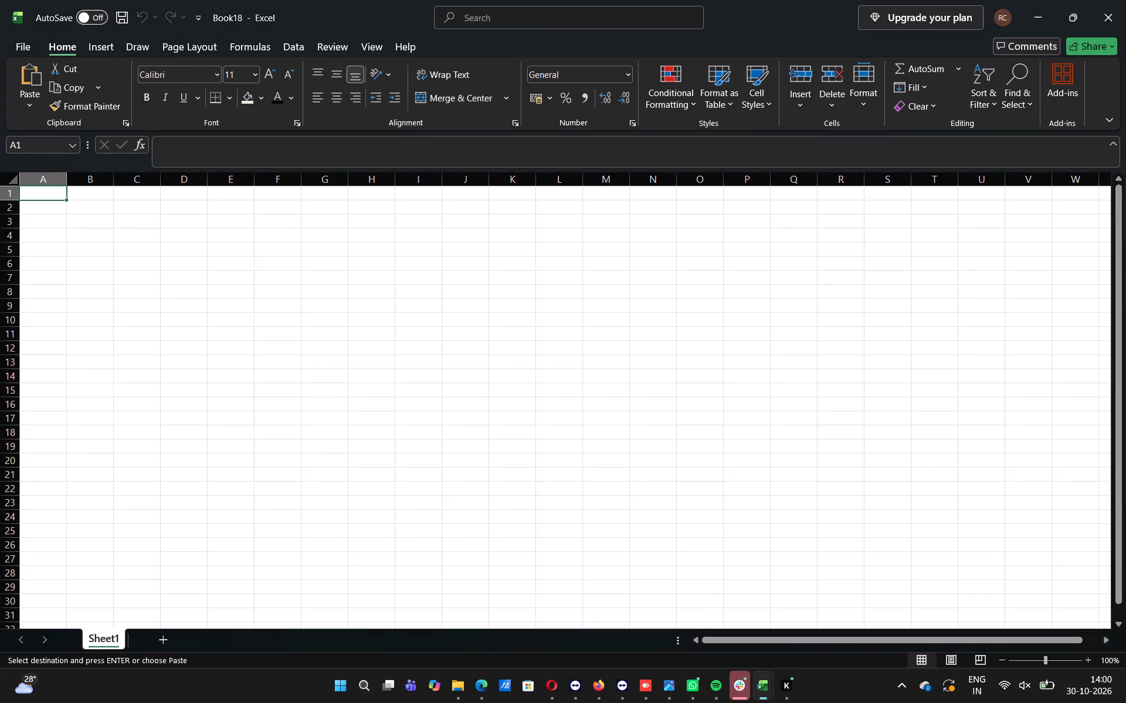
key("ctrl+v")
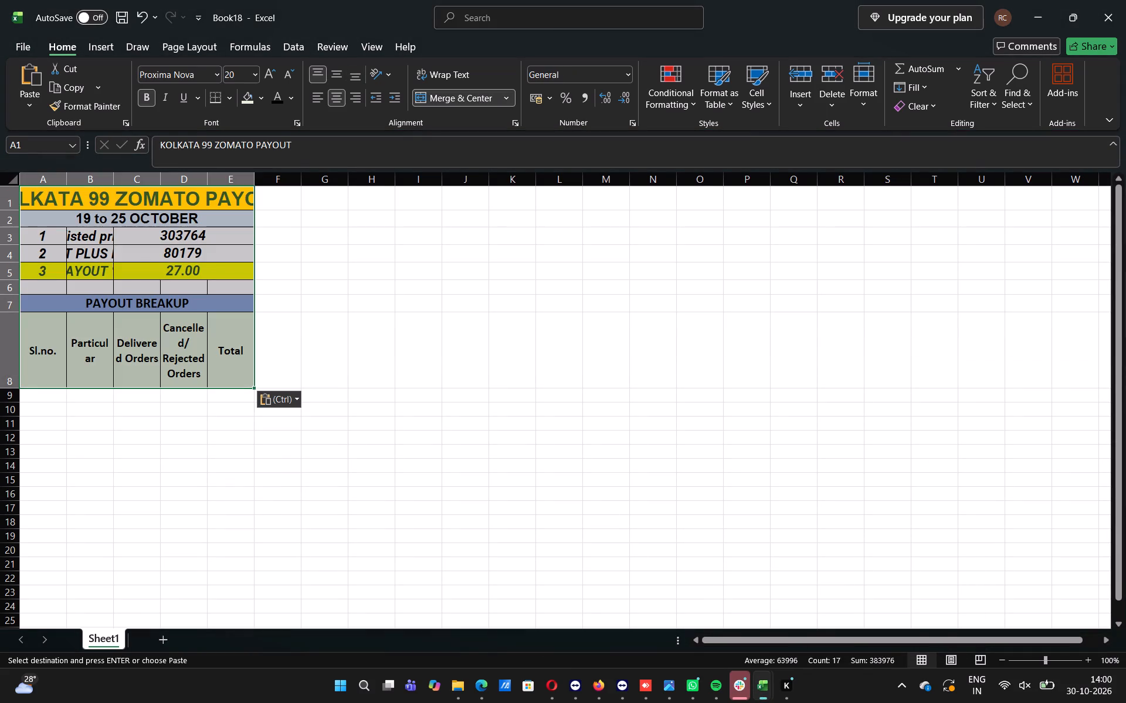
Widen columns E and B in the new workbook so the pasted title and item labels fit.
left_click(301, 251)
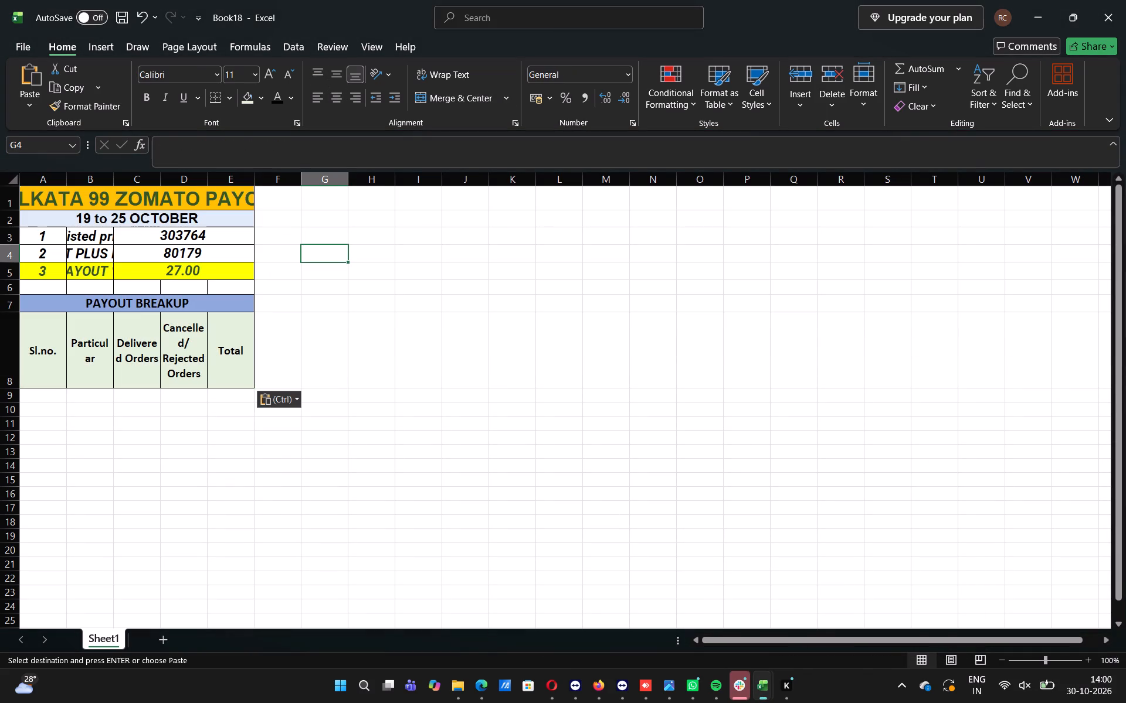
left_click_drag(255, 180, 757, 175)
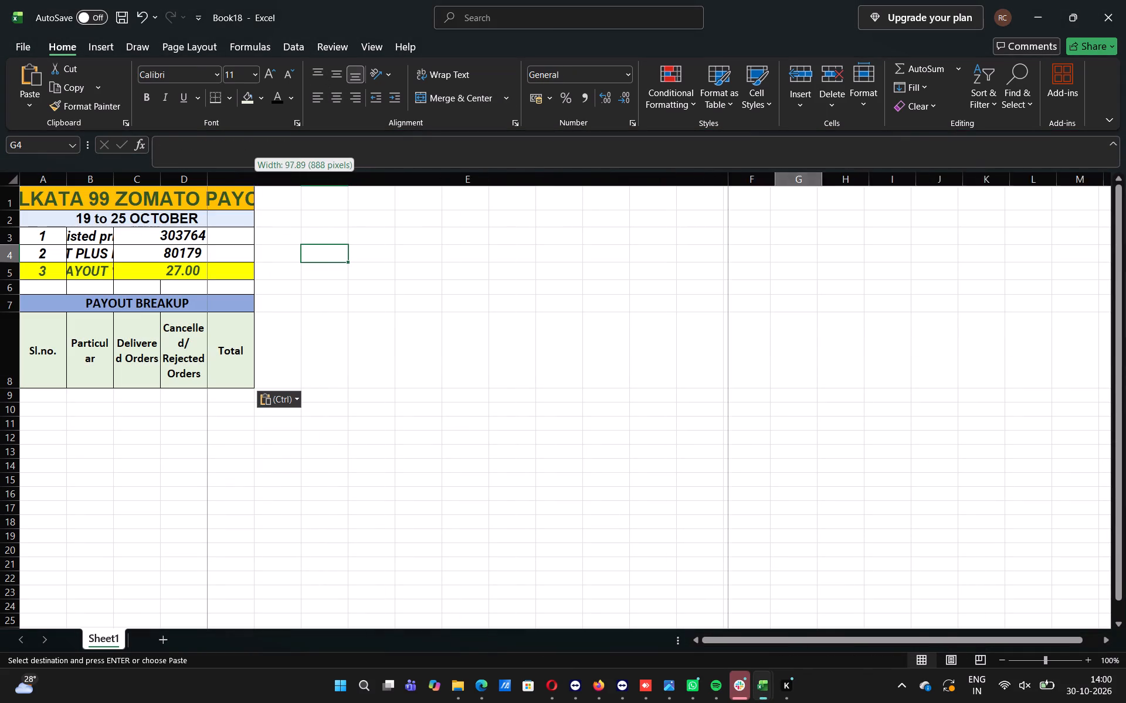
left_click_drag(757, 175, 910, 192)
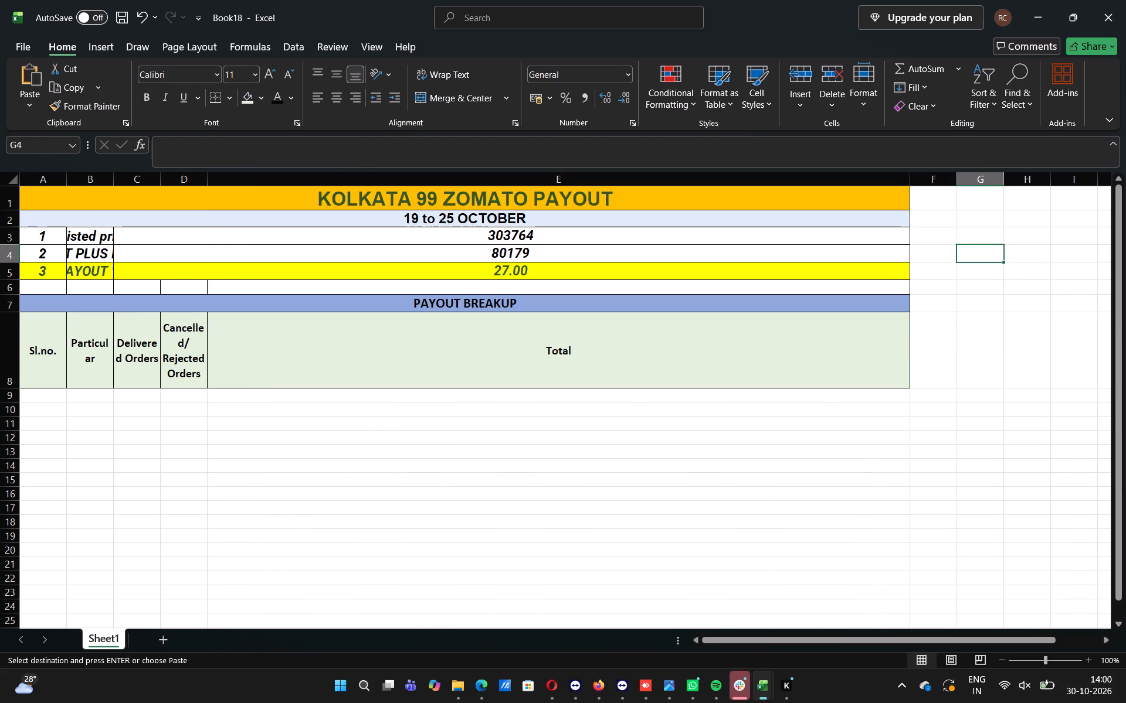
left_click_drag(114, 174, 352, 197)
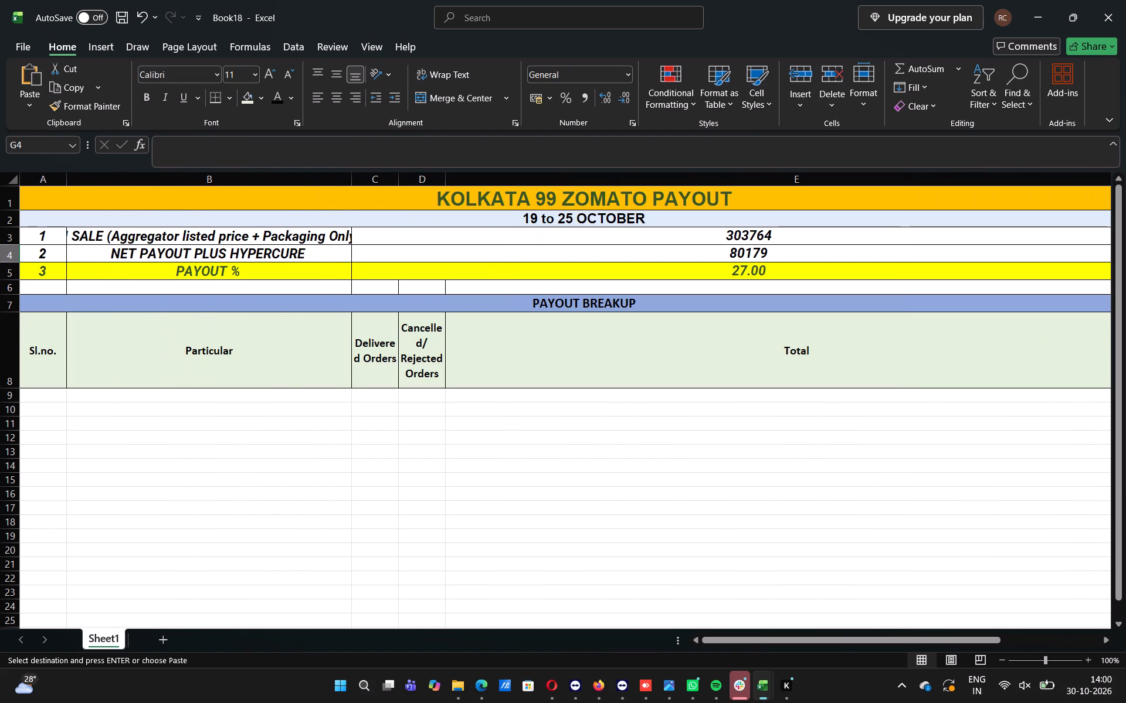
left_click_drag(352, 178, 504, 170)
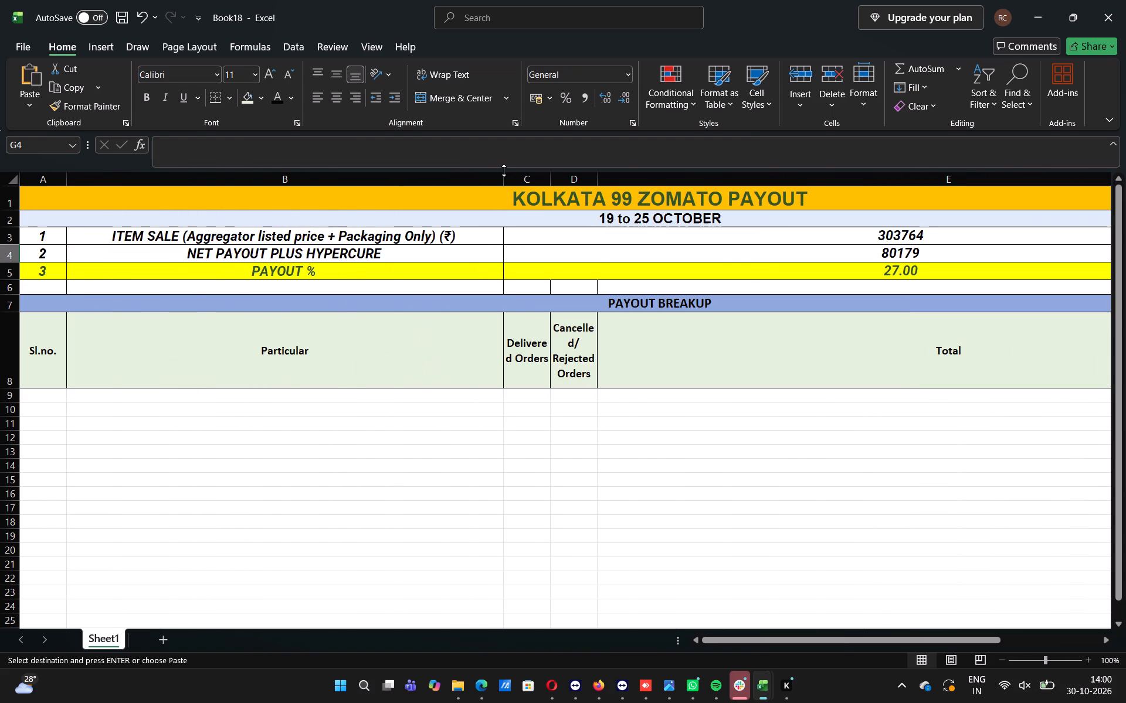
left_click(564, 197)
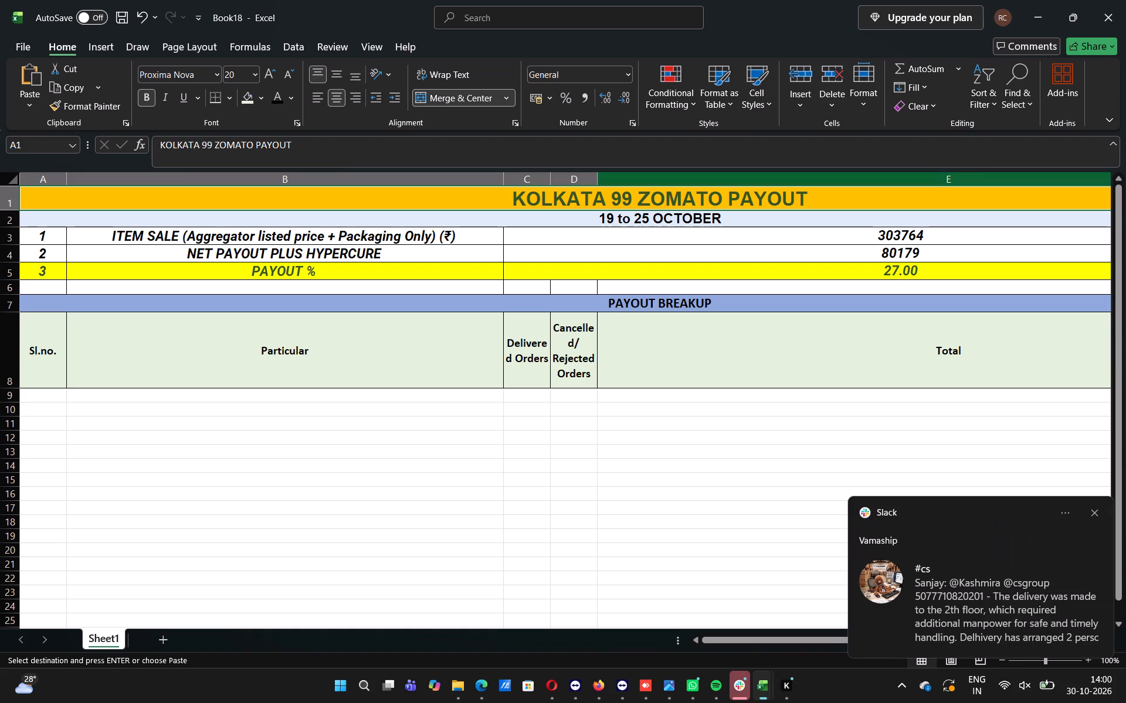
Check the outlet name in the settlement report open in Edge, and retitle the new workbook's sheet FOOD149 ZOMATO PAYOUT.
left_click(1033, 0)
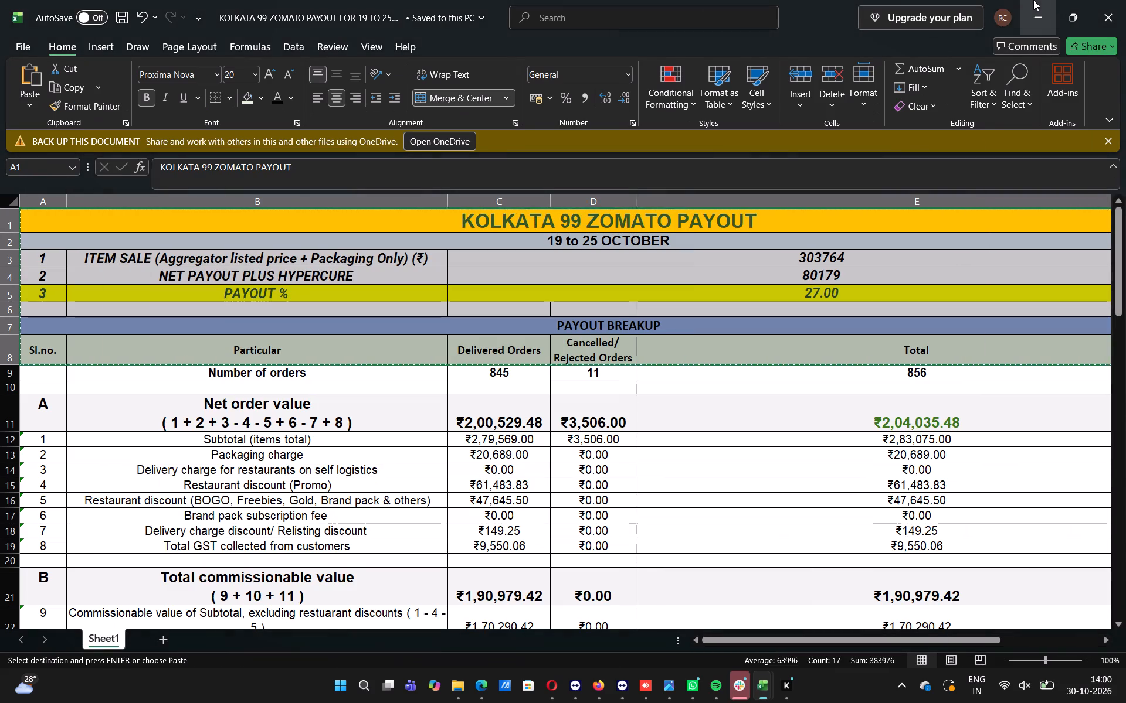
left_click(1033, 0)
left_click(1033, 0)
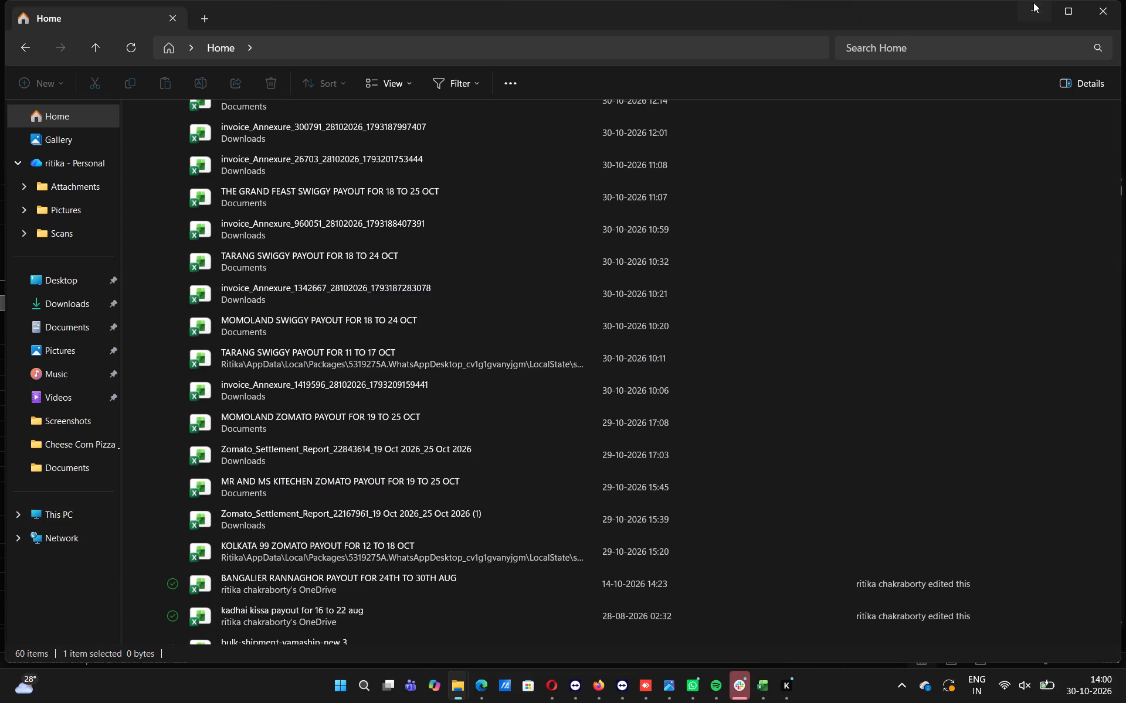
left_click(1037, 7)
left_click(1033, 13)
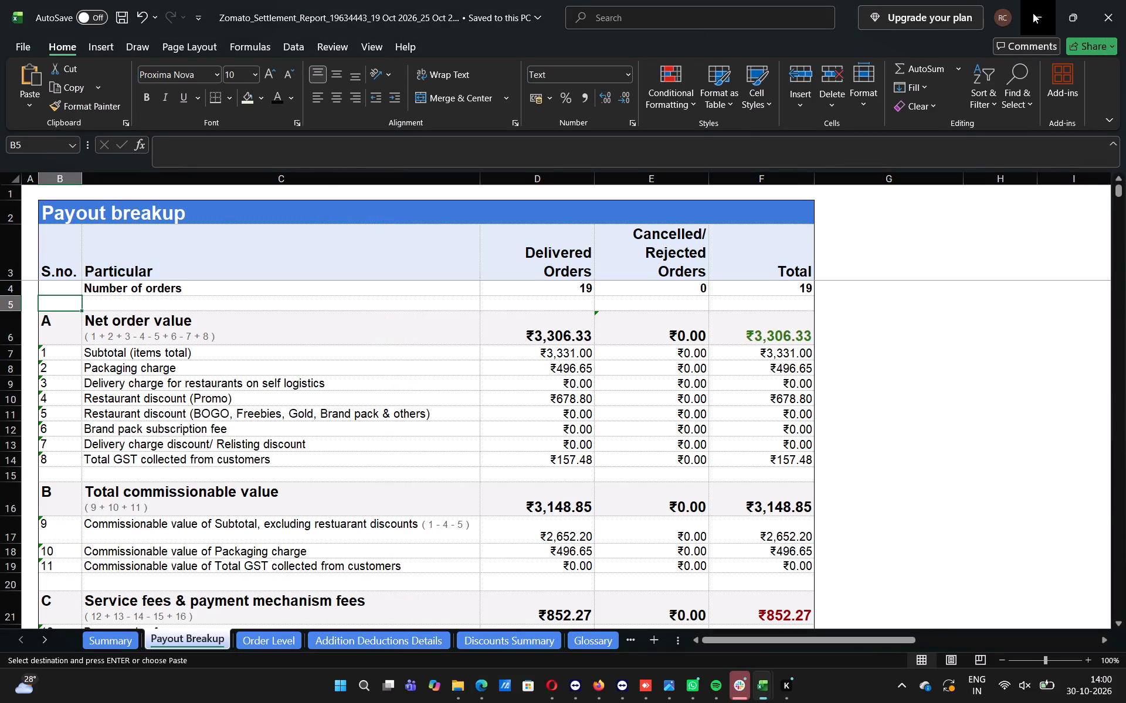
left_click(1036, 16)
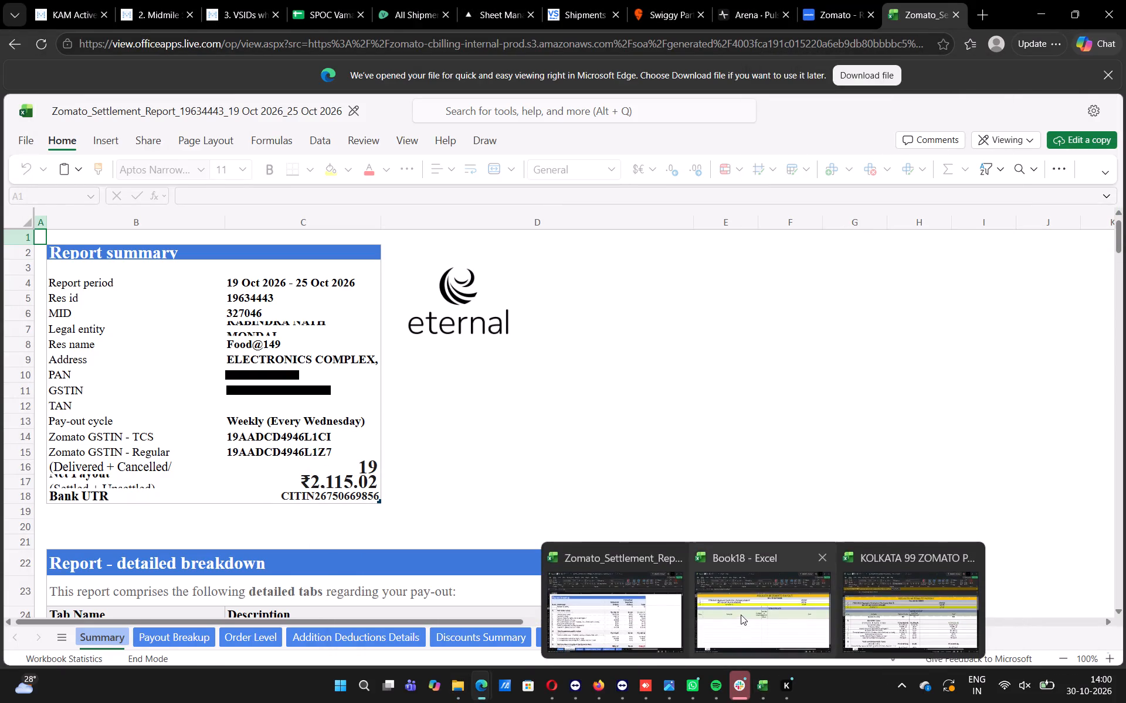
left_click(741, 615)
left_click(611, 201)
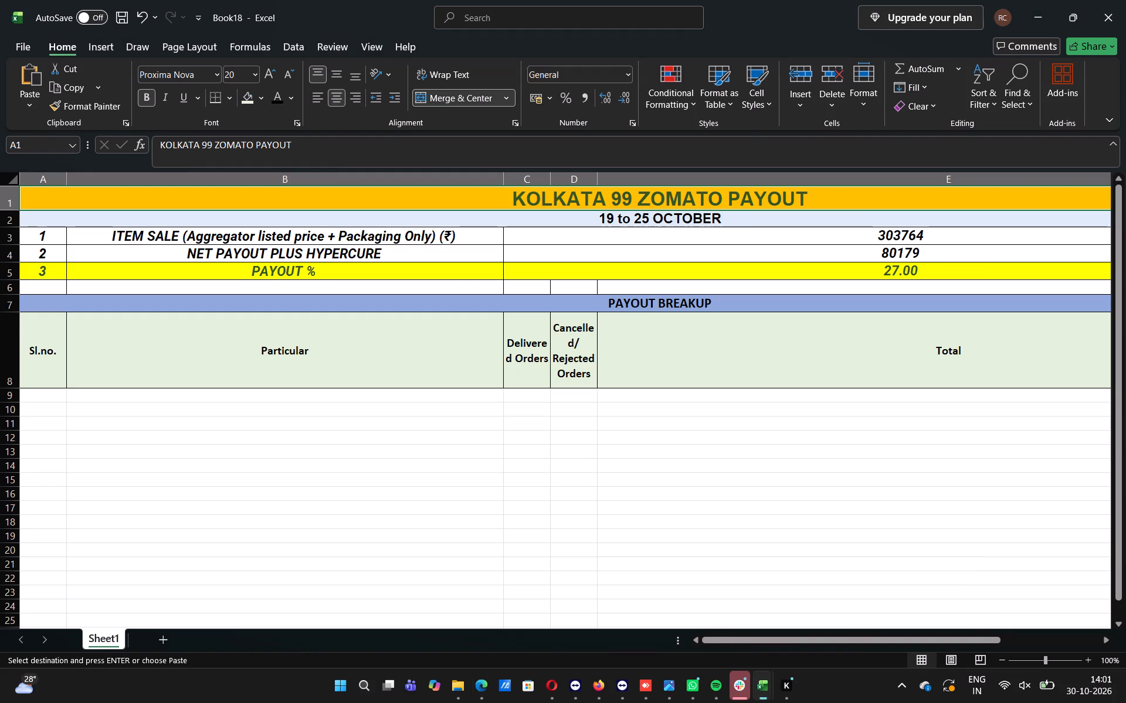
key("BackSpace")
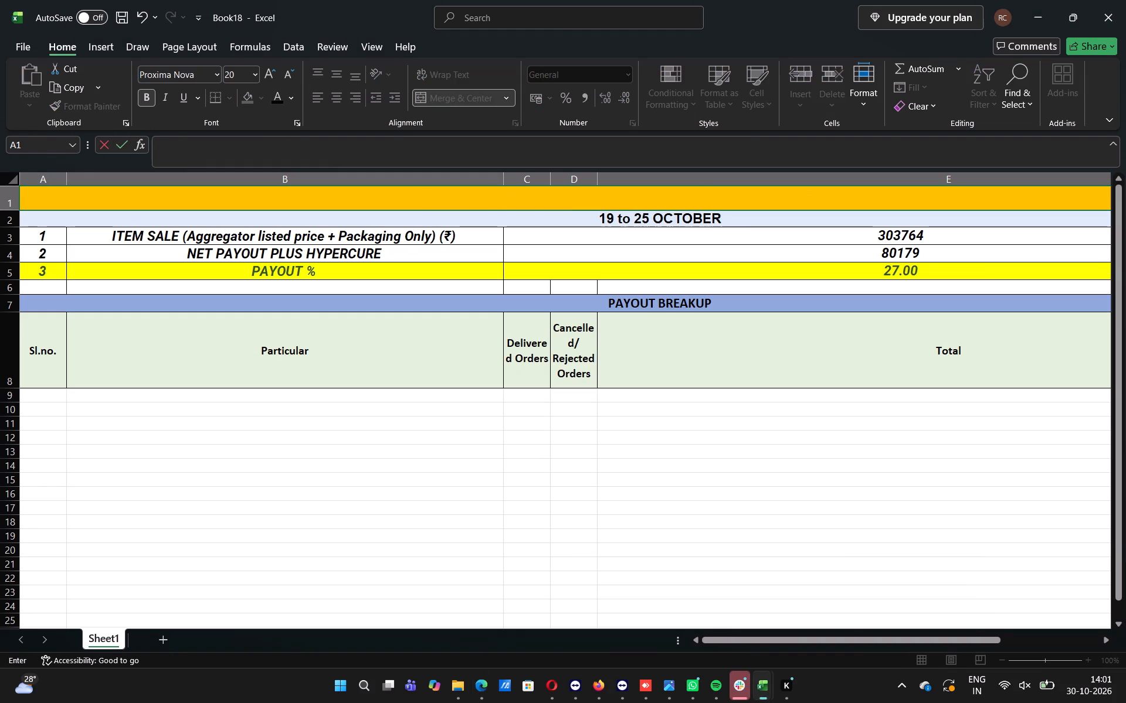
type("FOOD")
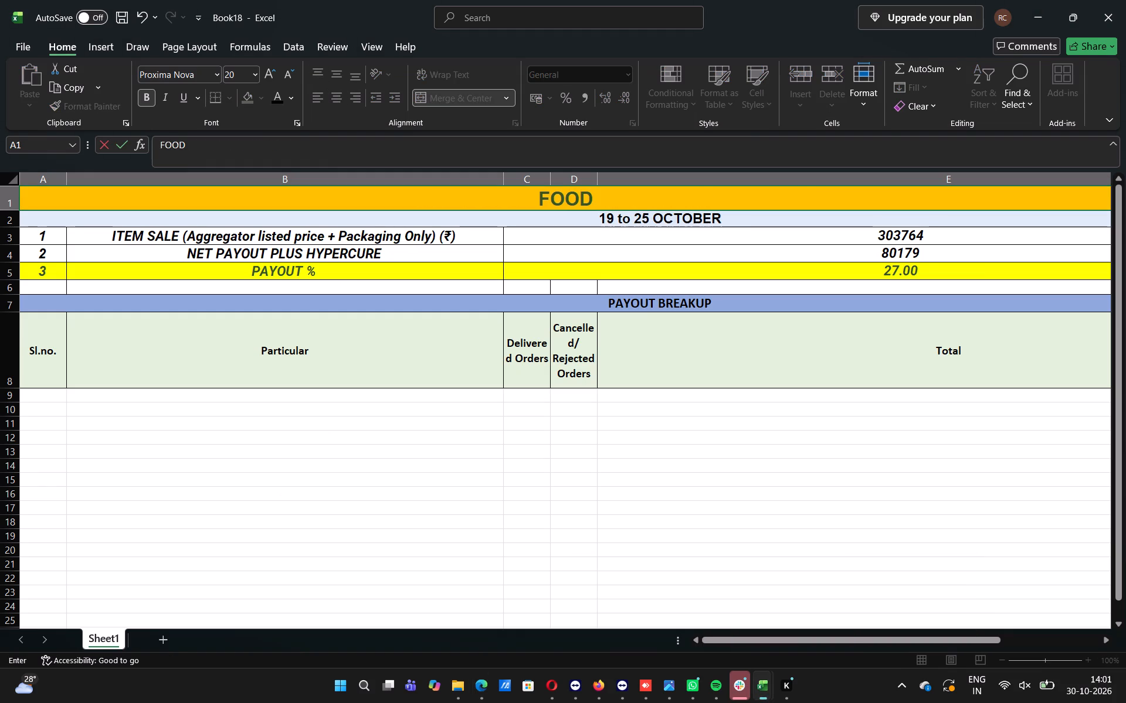
type("149")
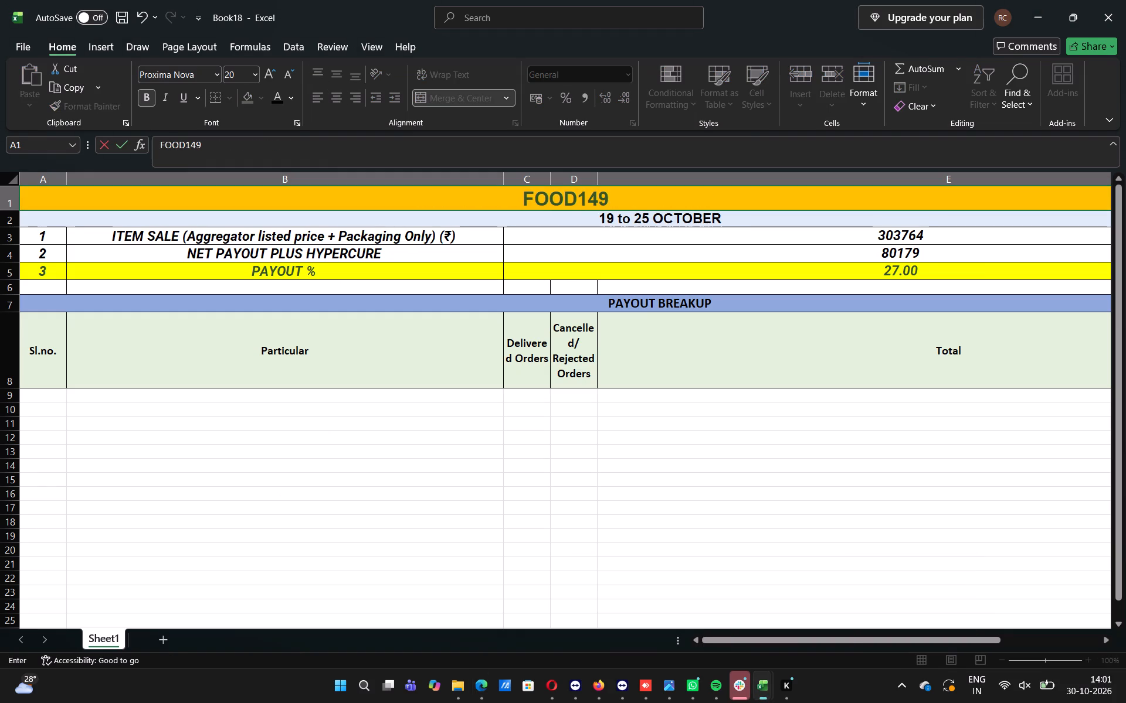
key("space")
type("ZOMATO PAYOUT")
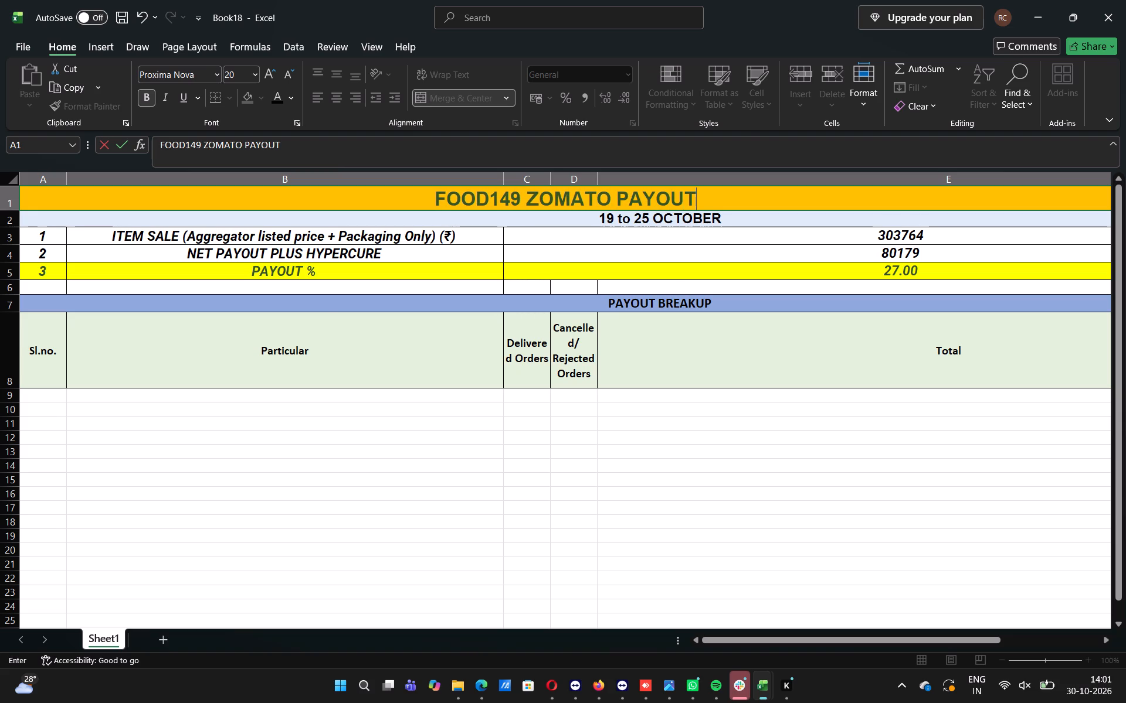
left_click(569, 410)
Reduce the height of header row 8 in the new workbook to about two lines of text.
left_click(8, 366)
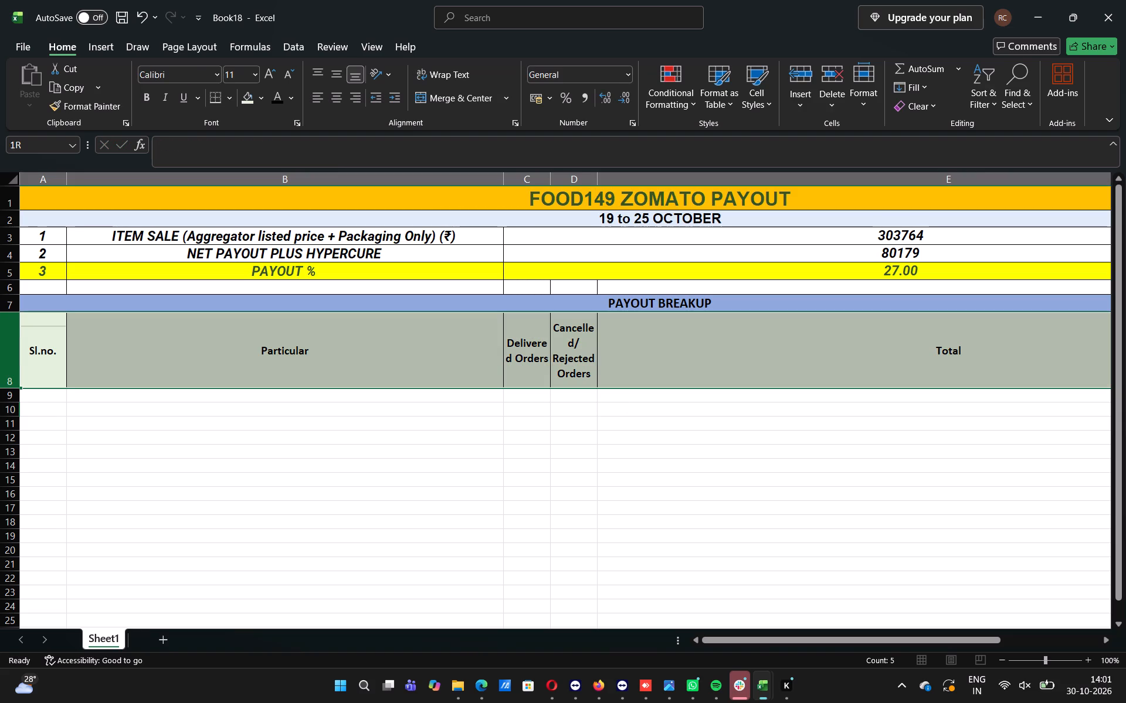
left_click_drag(18, 390, 20, 349)
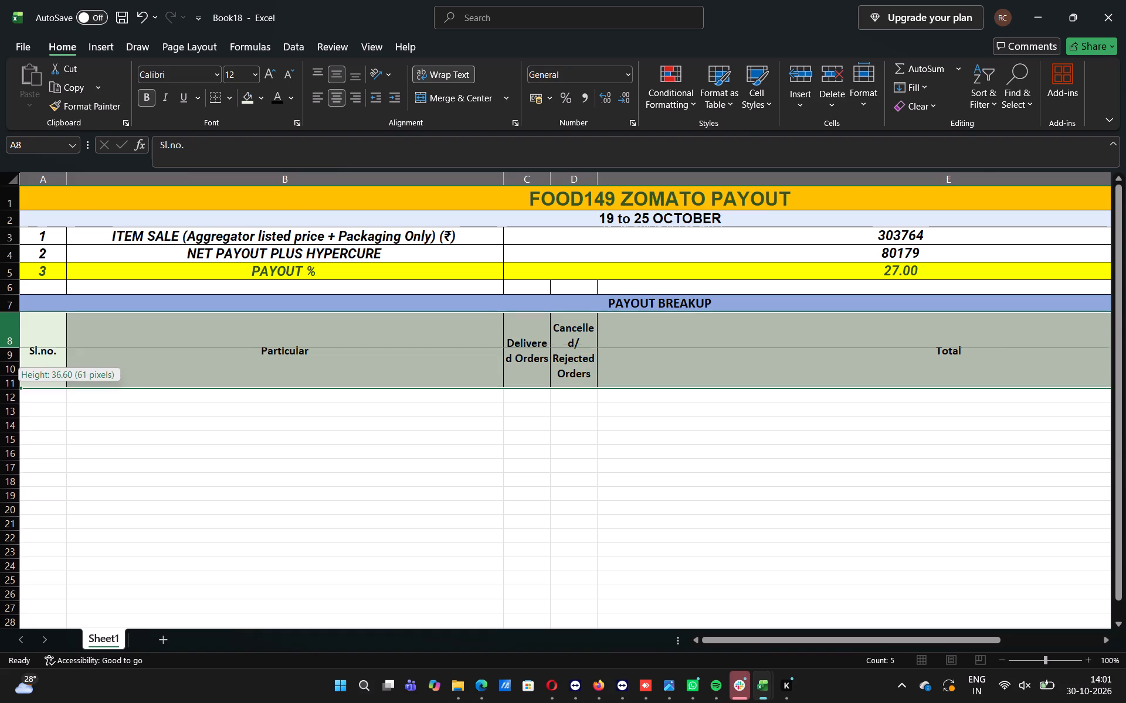
left_click_drag(20, 349, 20, 345)
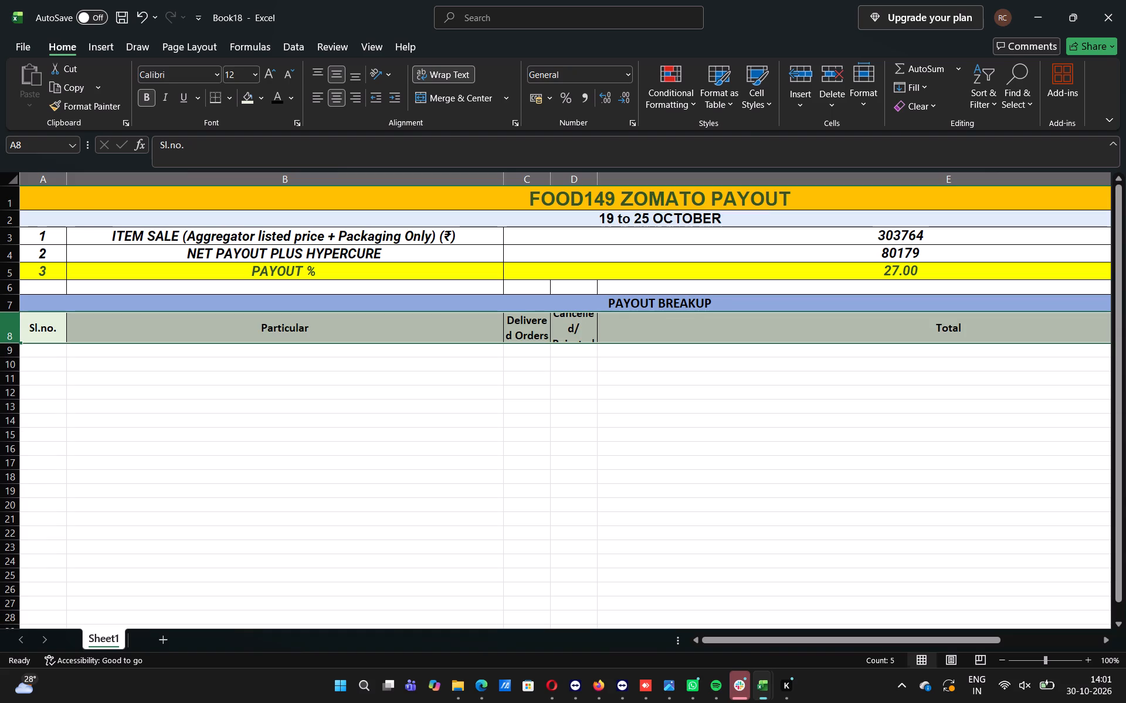
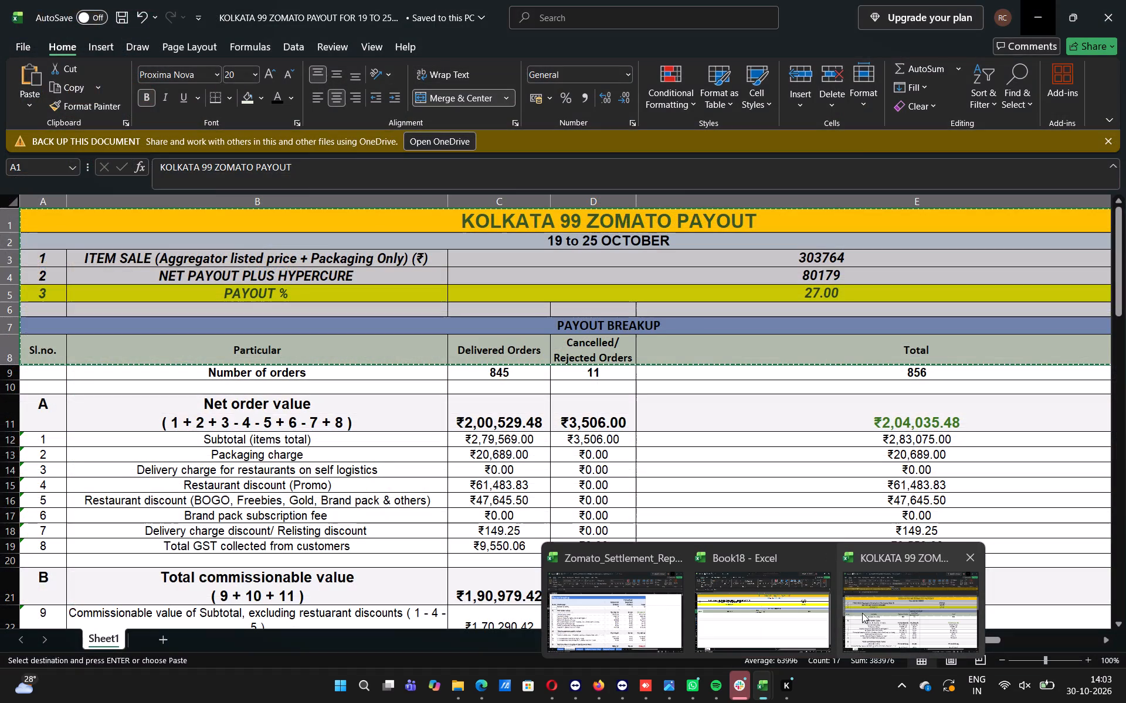
Copy B4:F64 of the settlement report's Payout Breakup sheet into the new workbook at A9, keeping its formatting and replacing formulas with values.
left_click(596, 617)
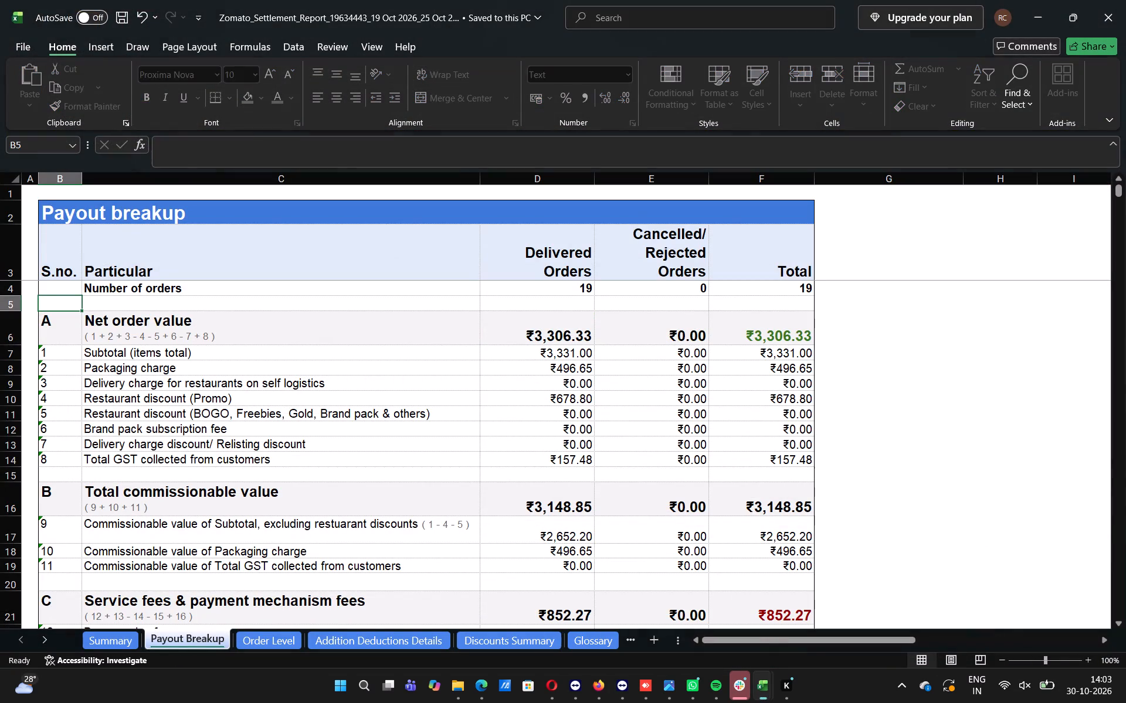
left_click(67, 289)
left_click_drag(67, 289, 114, 524)
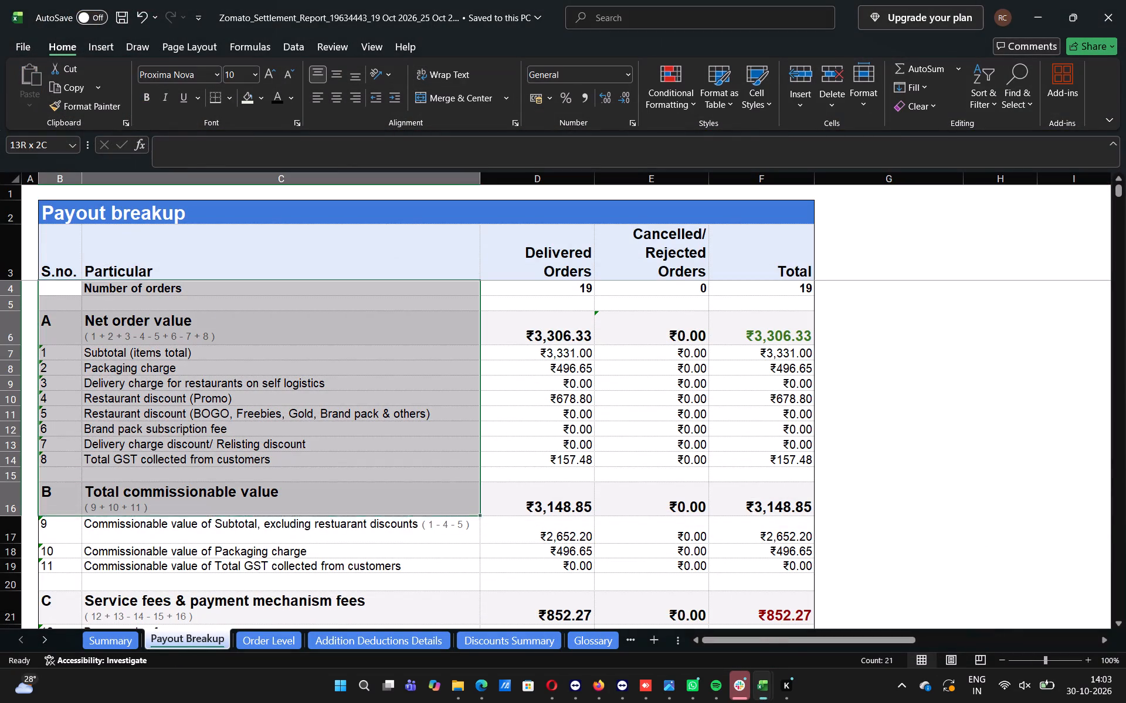
left_click_drag(114, 524, 781, 675)
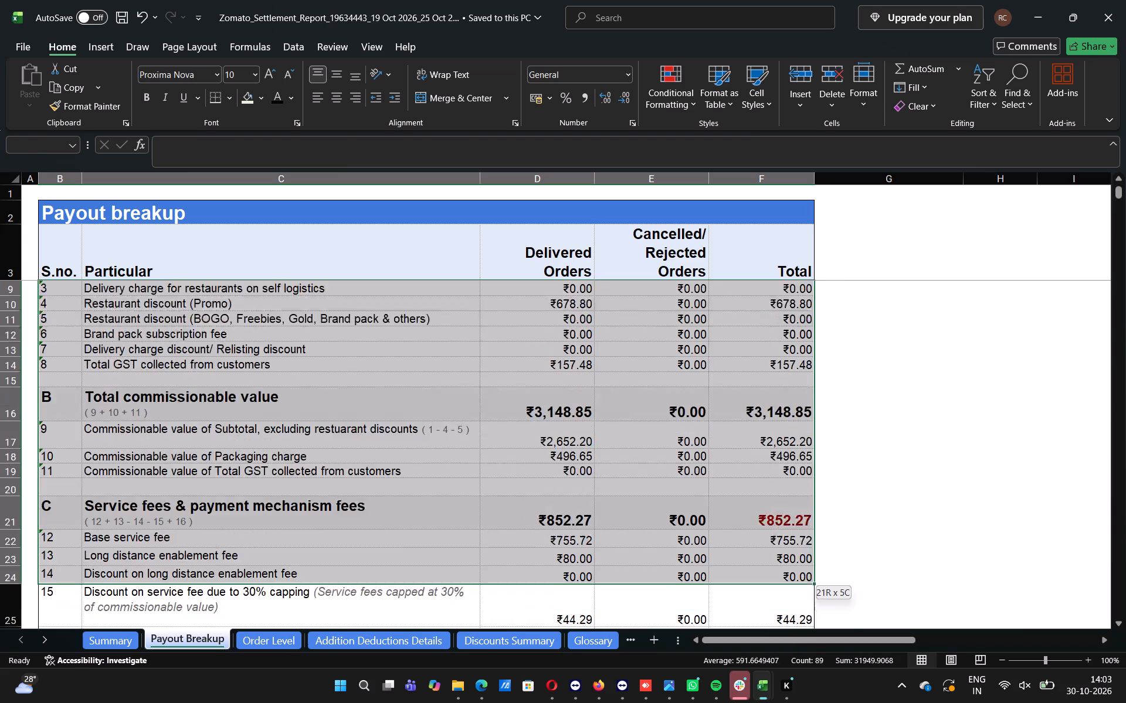
left_click_drag(781, 675, 754, 650)
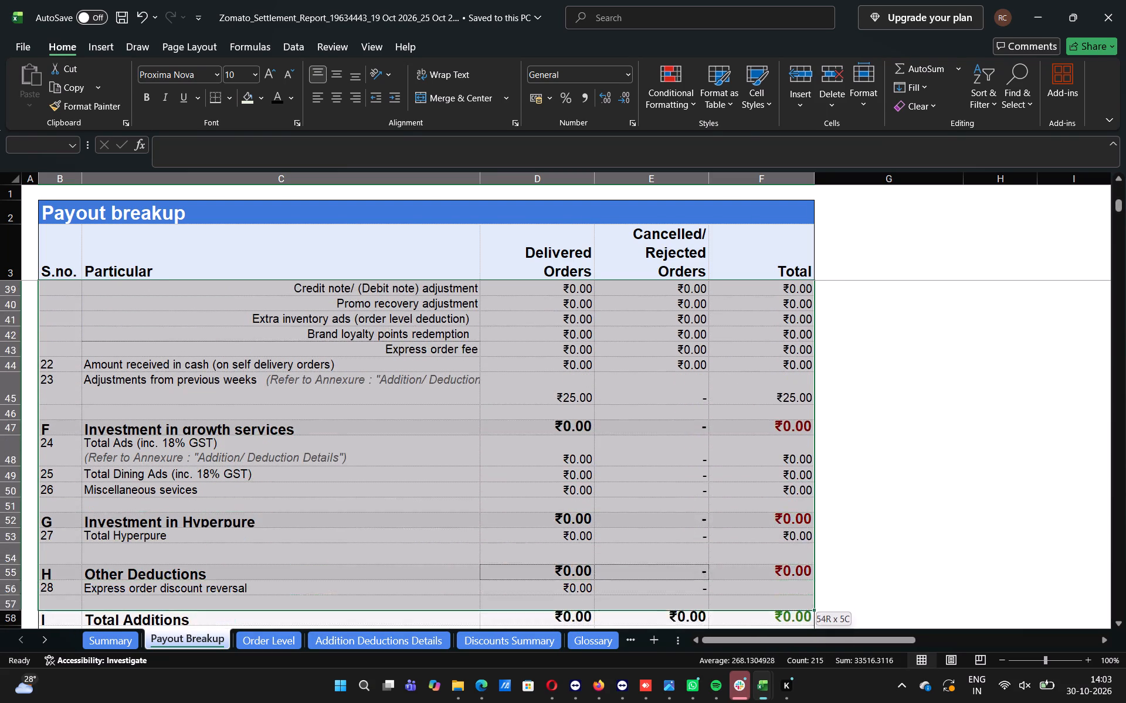
left_click_drag(754, 650, 776, 414)
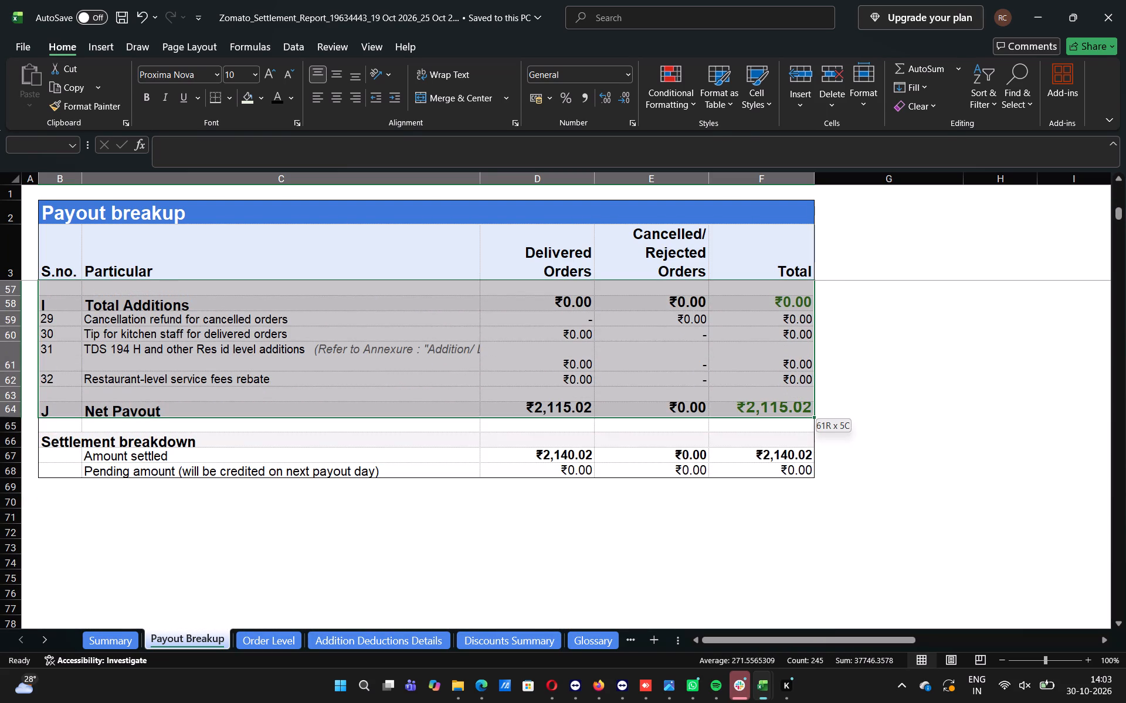
left_click_drag(776, 414, 774, 408)
key("ctrl+c")
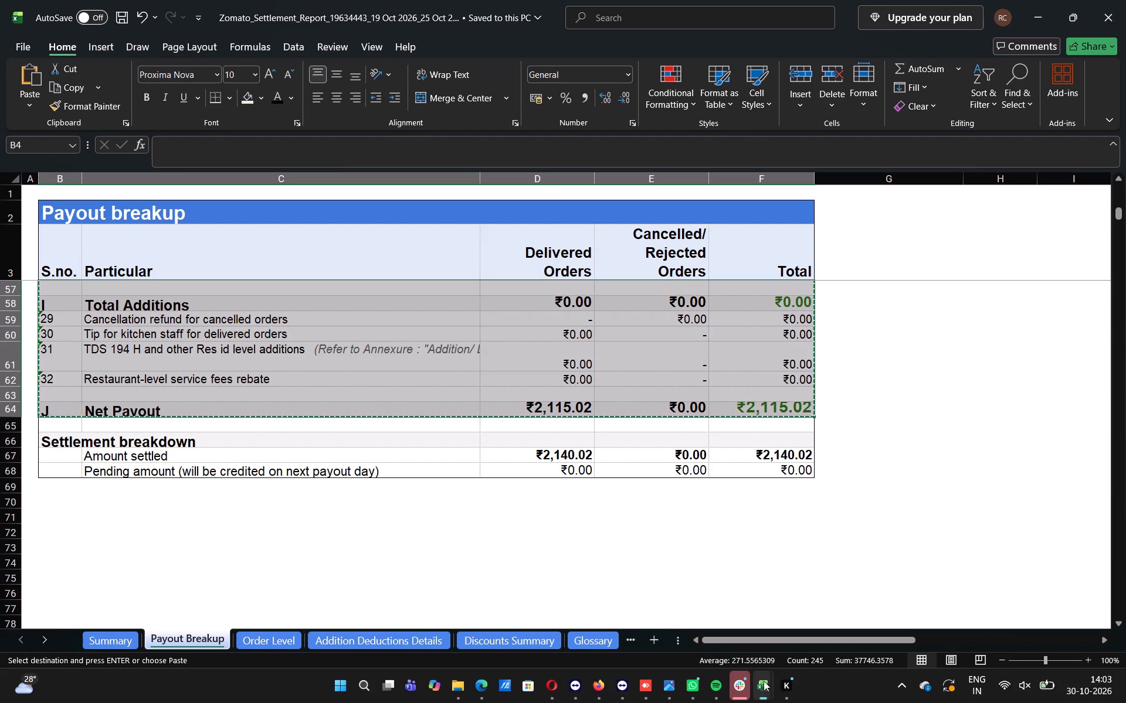
left_click(765, 617)
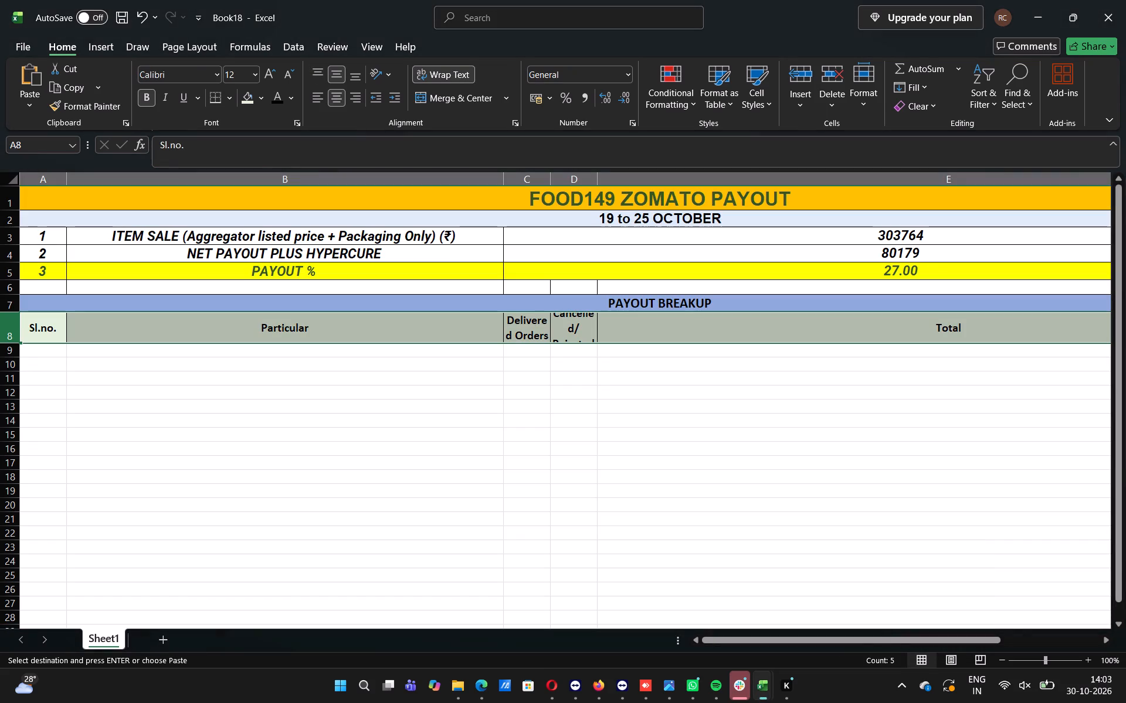
left_click(62, 353)
key("ctrl+v")
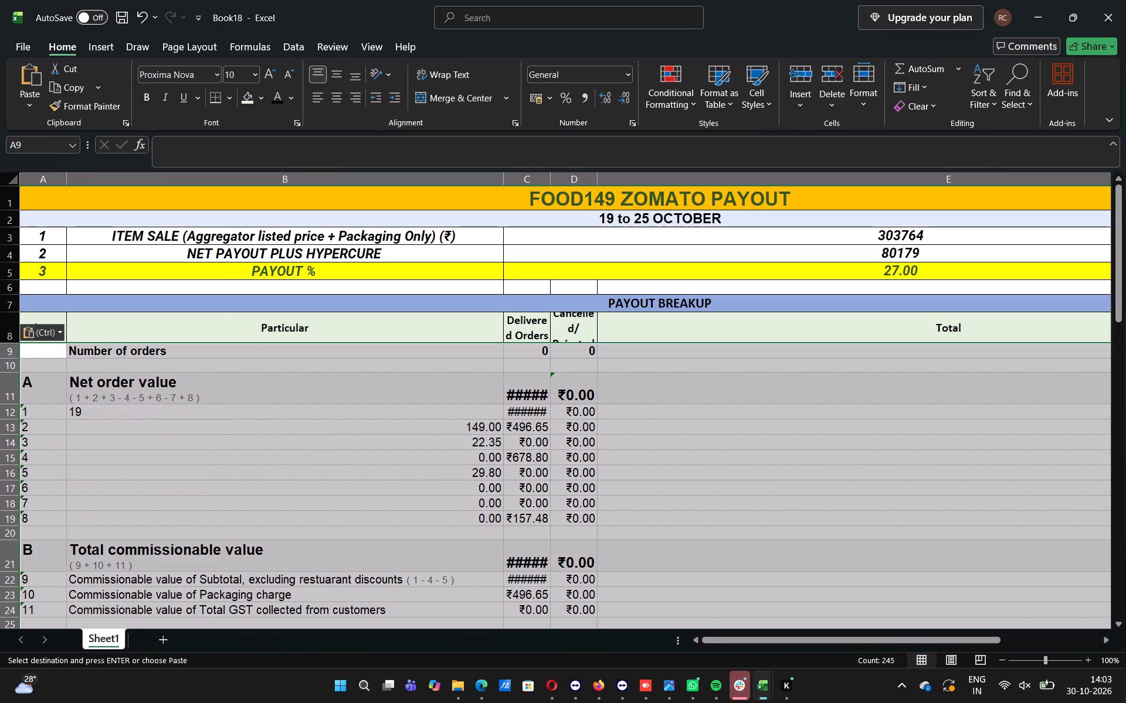
right_click(62, 353)
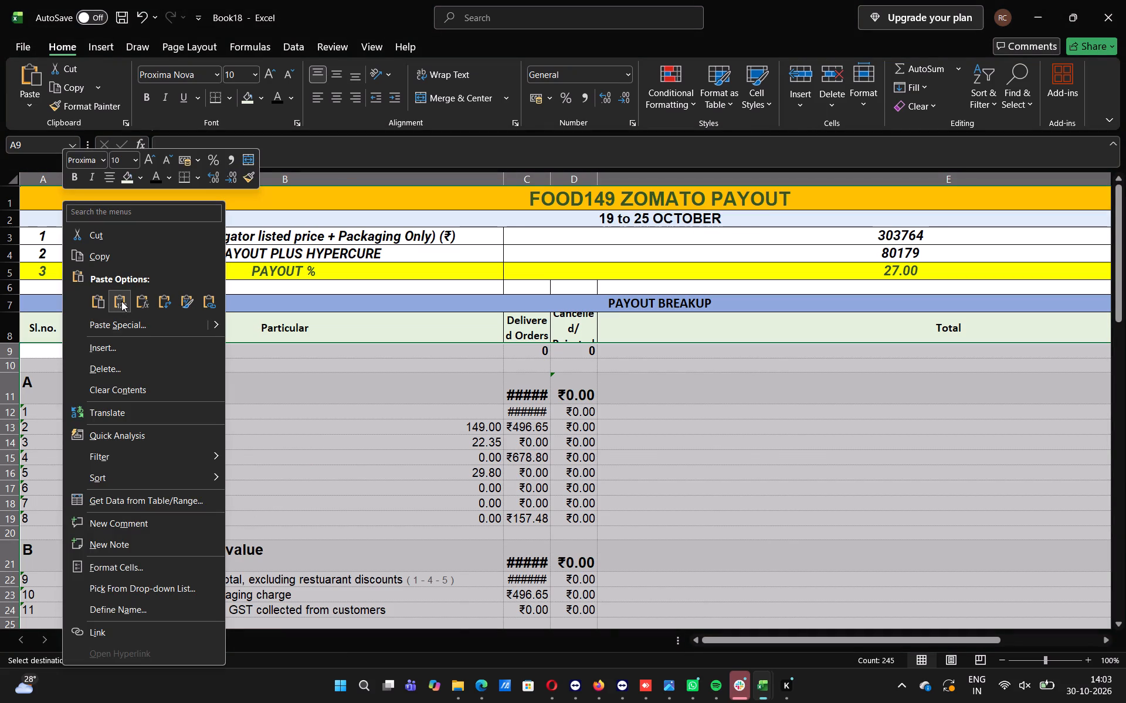
left_click(121, 301)
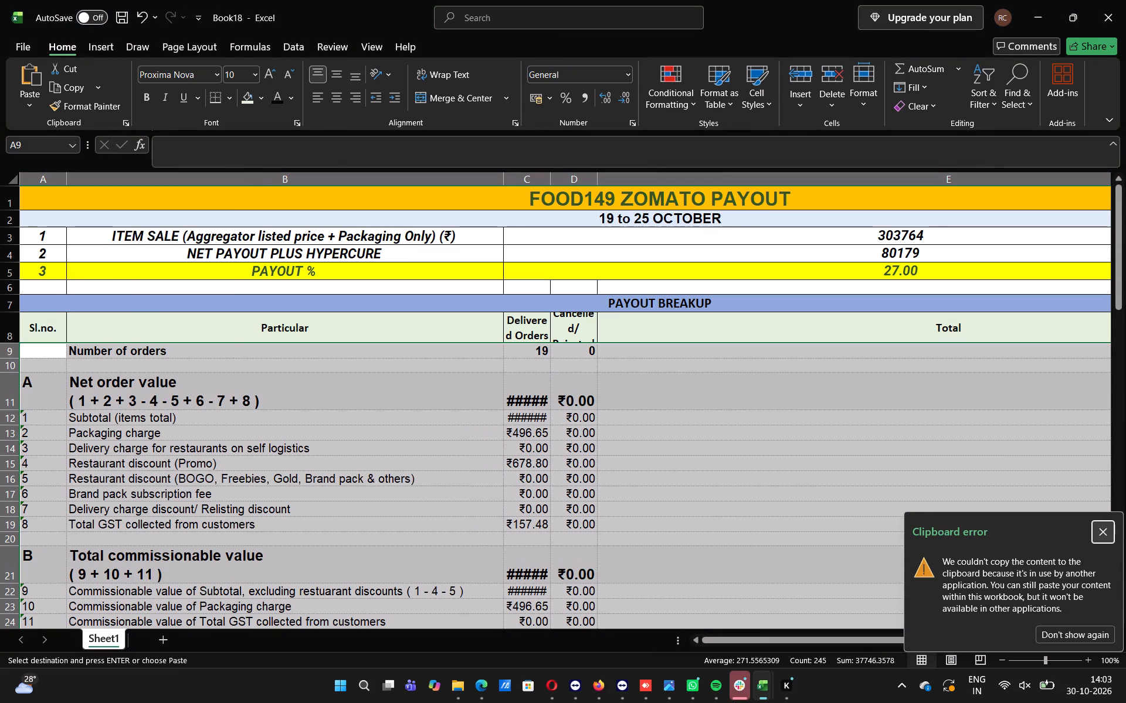
left_click(703, 402)
Widen column C enough to show the delivered-order amounts, and narrow column E to a little under half of column B's width.
left_click_drag(549, 175, 579, 181)
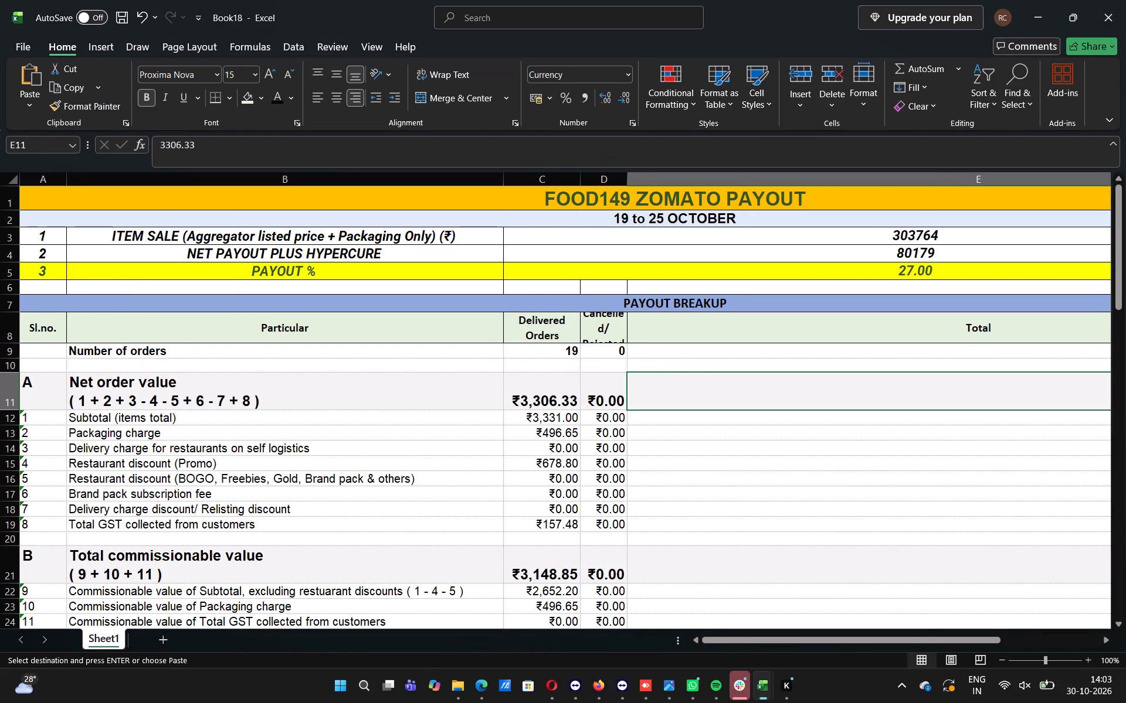
left_click_drag(732, 643, 839, 636)
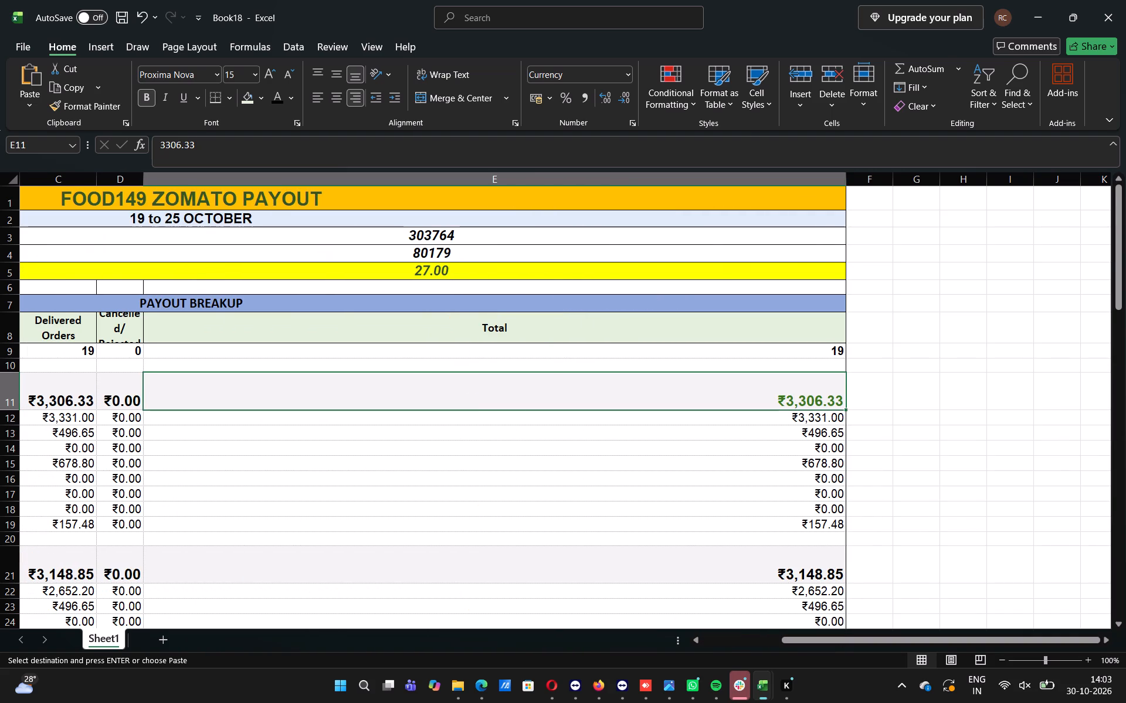
left_click_drag(847, 178, 530, 191)
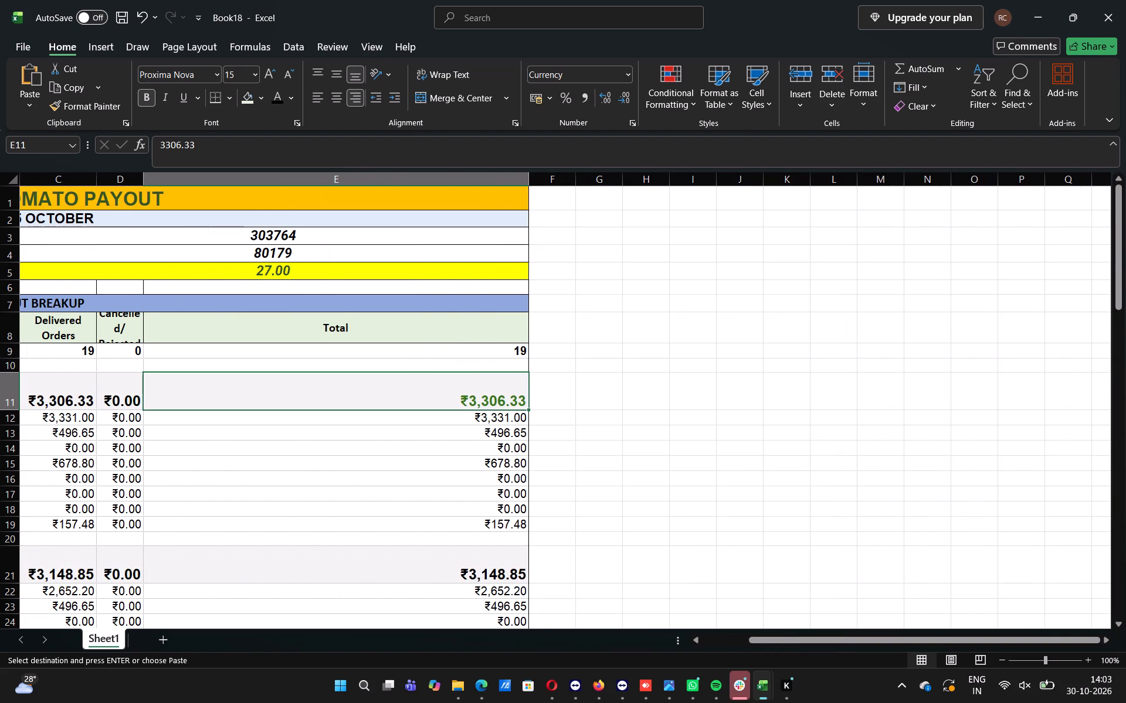
left_click_drag(528, 184, 372, 201)
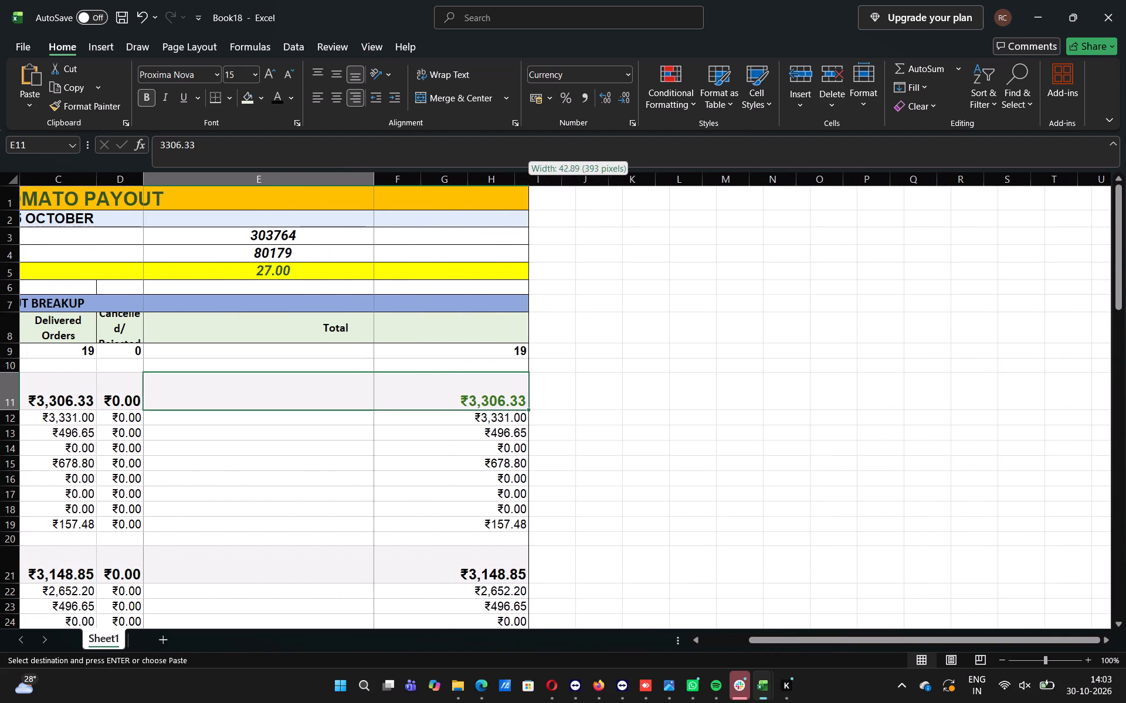
left_click_drag(372, 201, 338, 207)
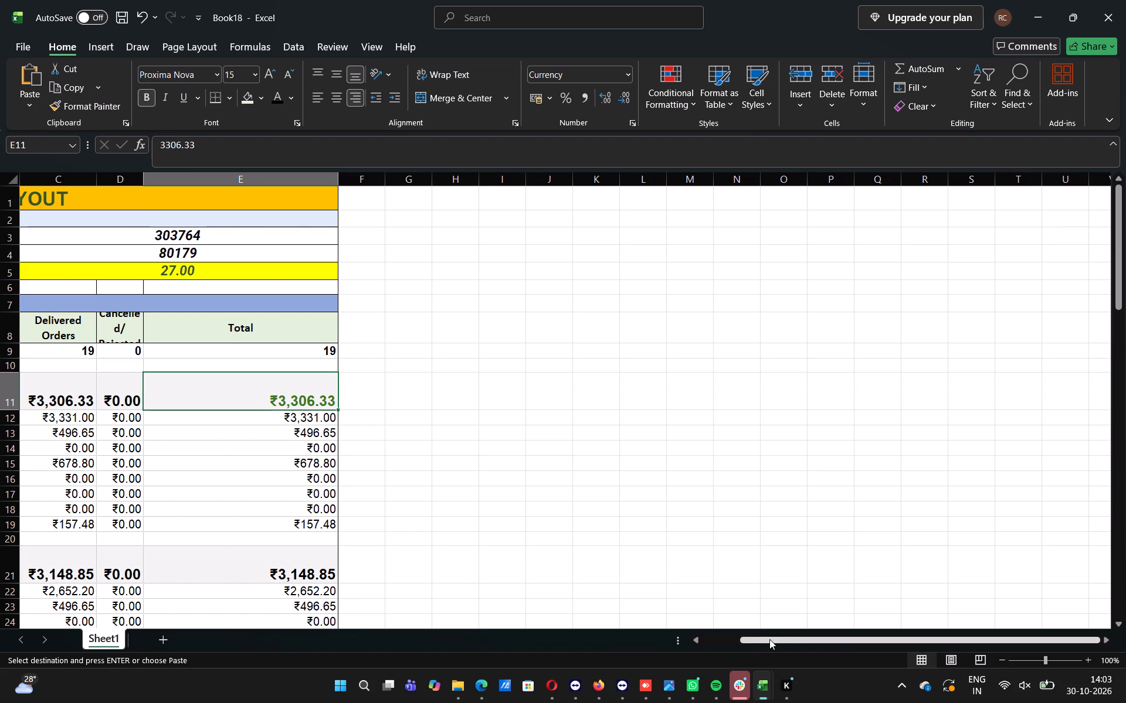
left_click_drag(770, 639, 603, 598)
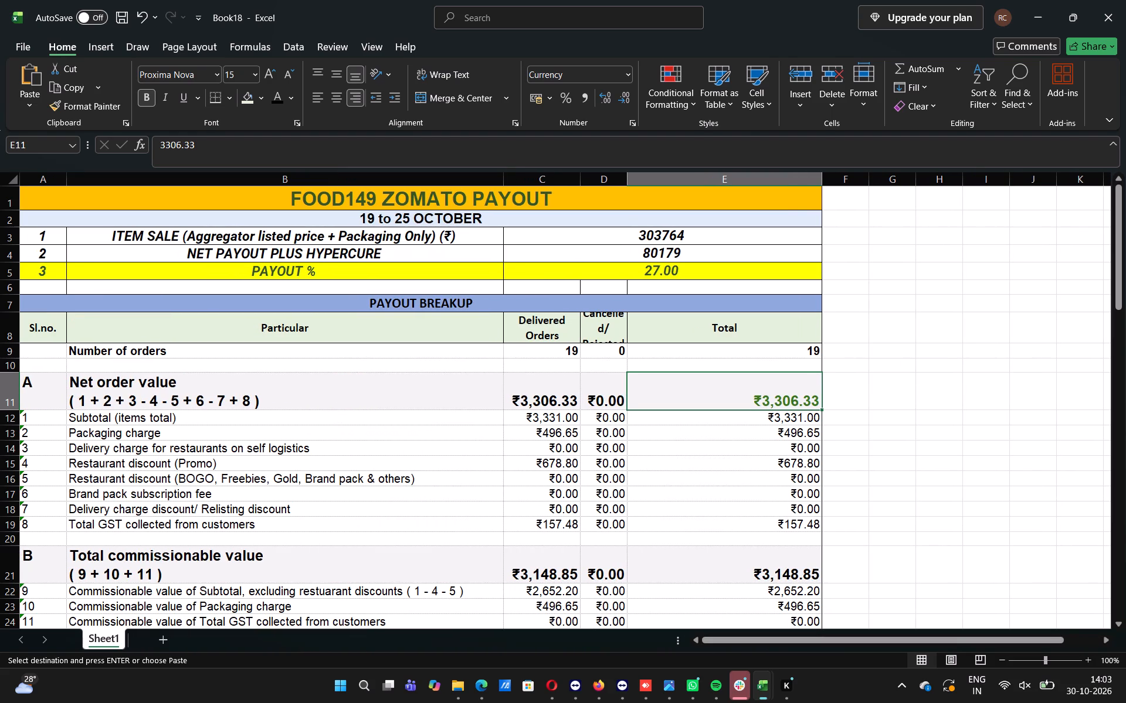
Centre the contents of the whole payout table, A1 to E69, horizontally in the new workbook.
left_click(395, 194)
left_click_drag(395, 194, 449, 655)
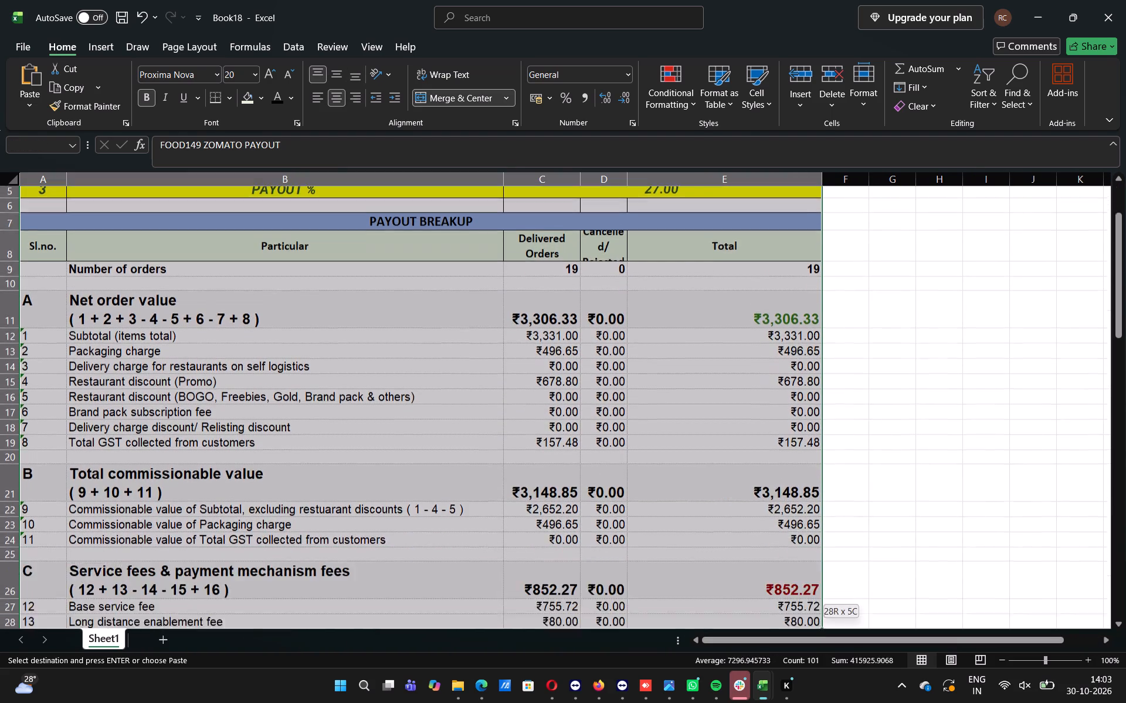
left_click_drag(449, 655, 434, 687)
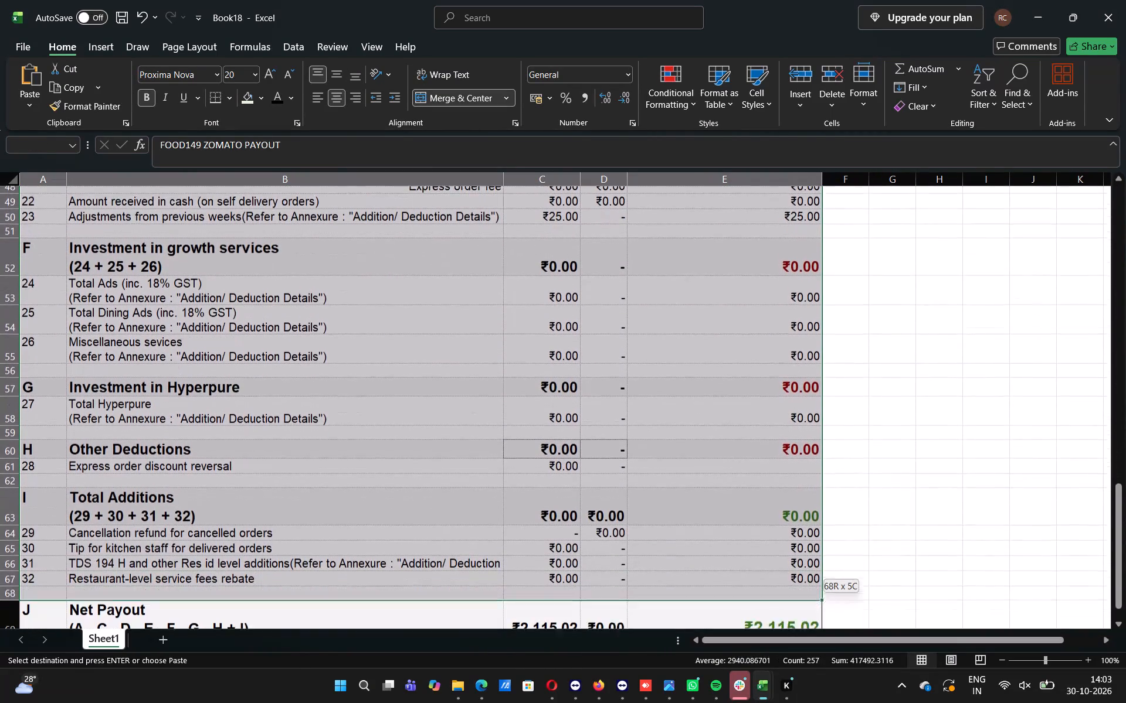
left_click_drag(434, 687, 435, 604)
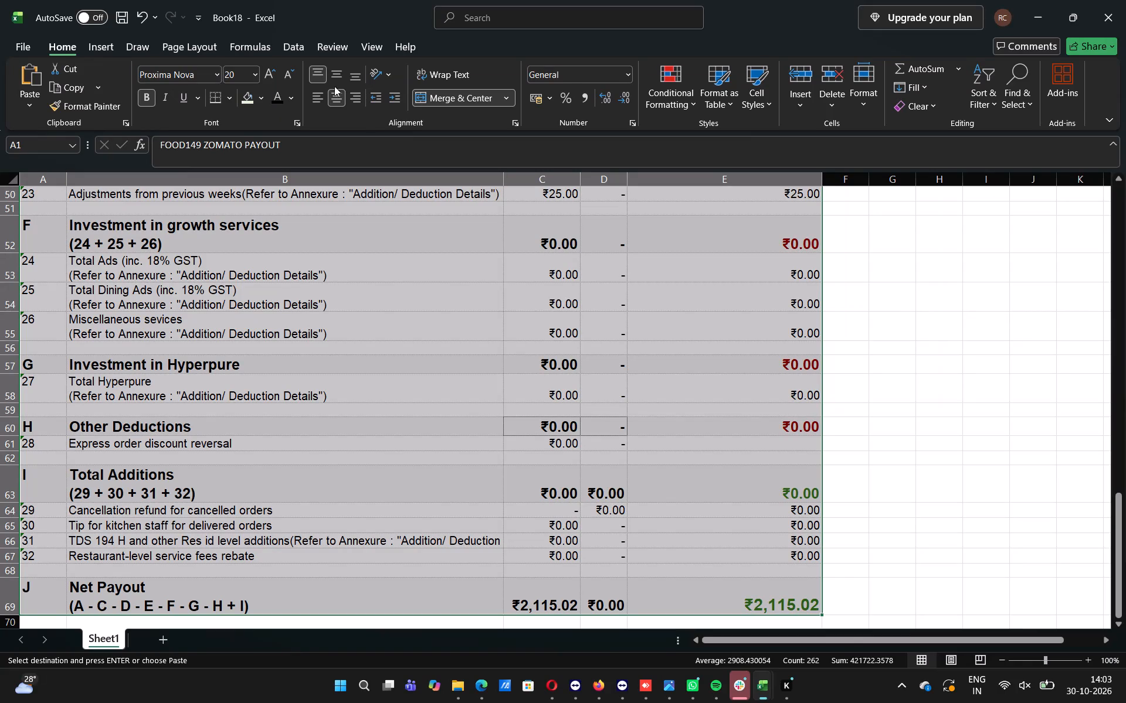
left_click(331, 100)
left_click(331, 100)
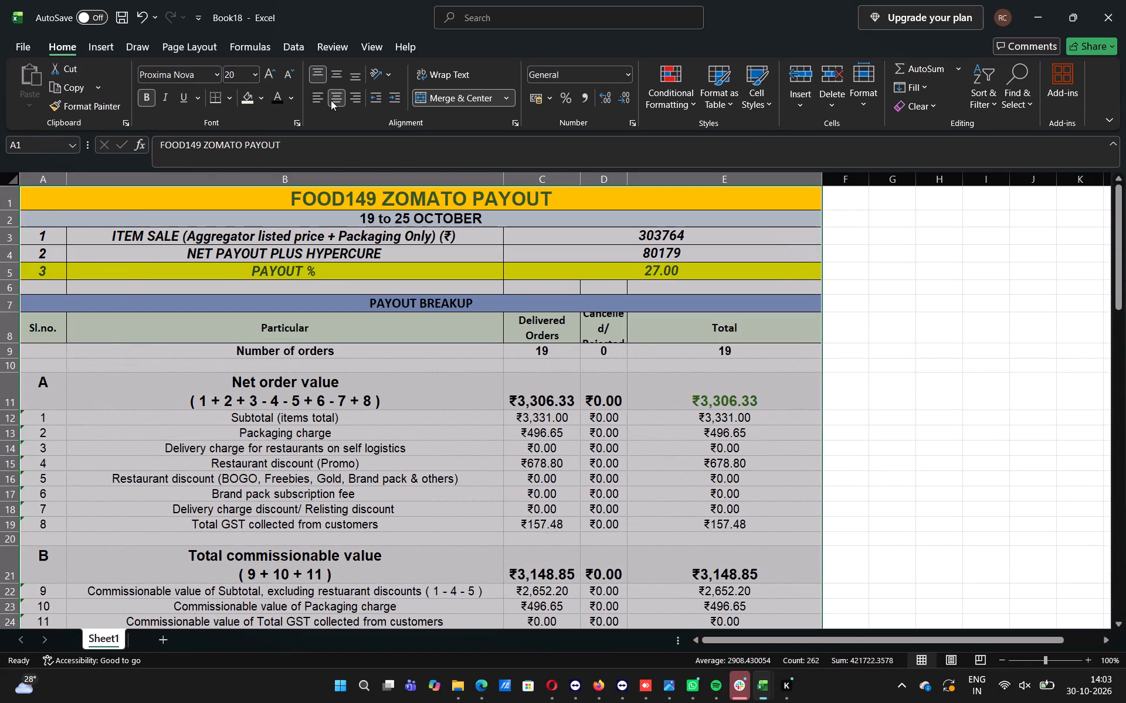
Apply all borders to every cell of the payout table, A1 to E69.
left_click(223, 100)
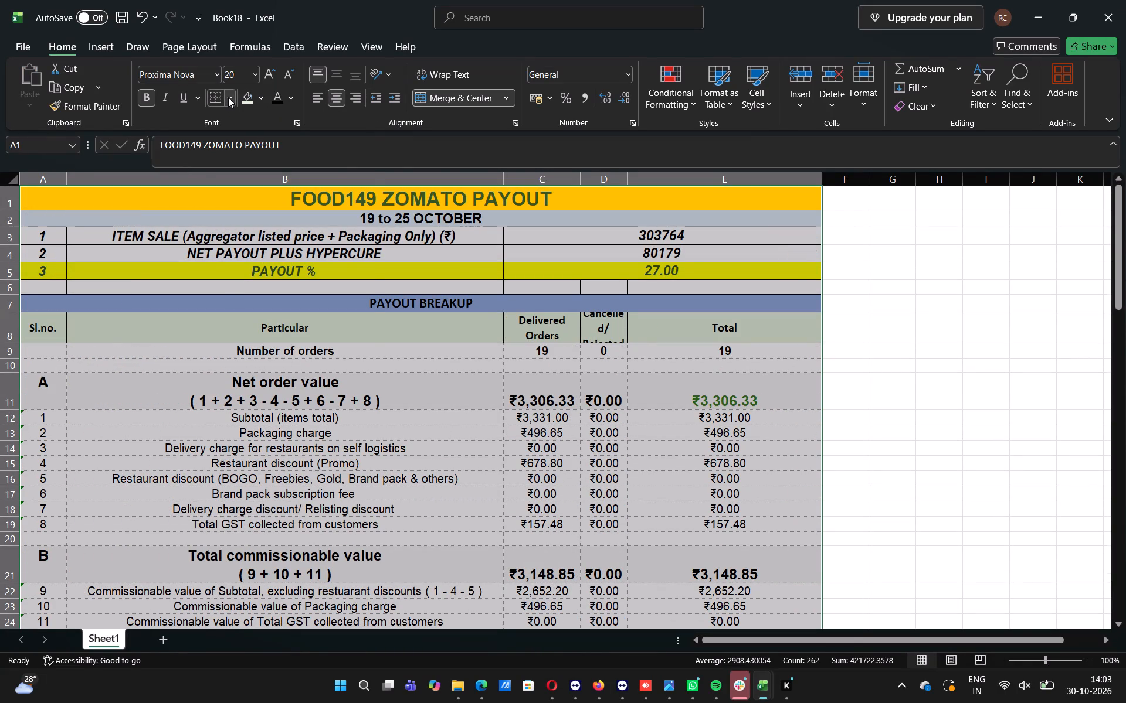
left_click(228, 97)
left_click(235, 250)
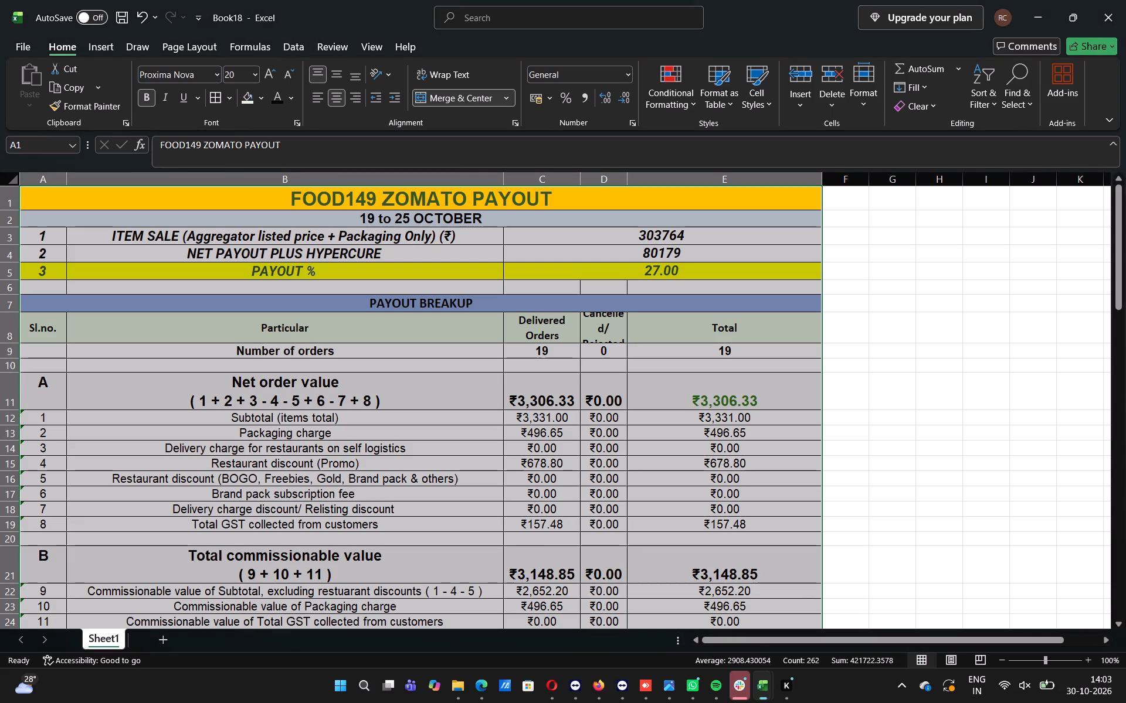
left_click(921, 280)
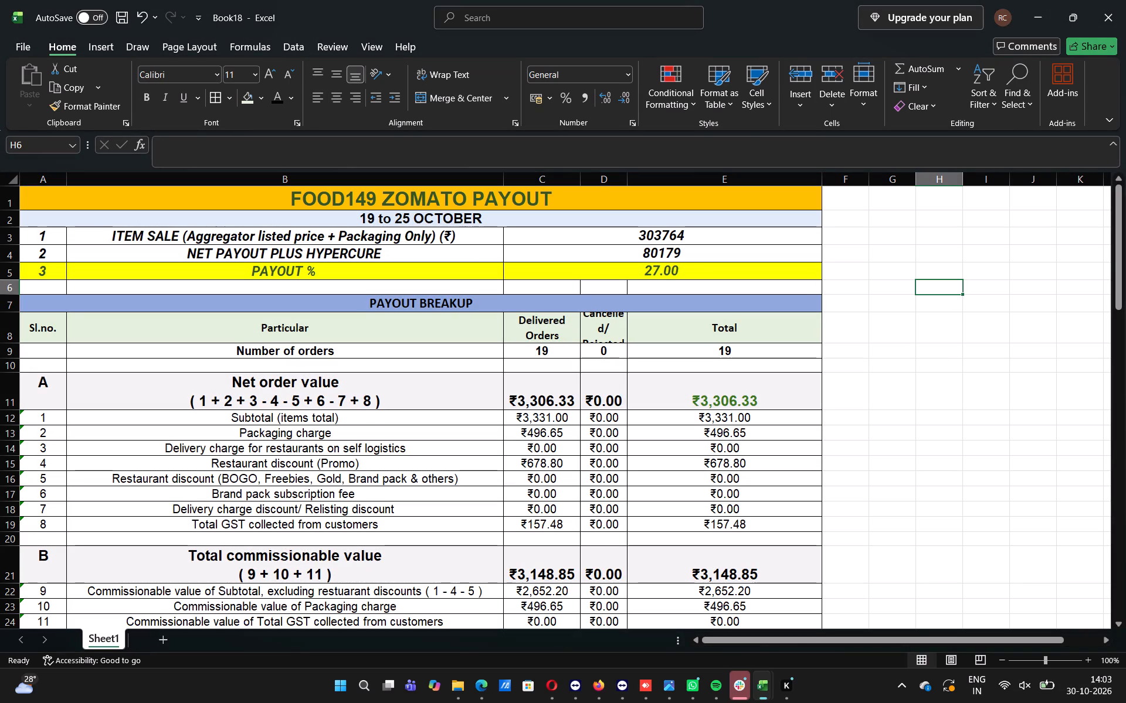
Select the Subtotal (items total) amount in the Total column, cell E12.
left_click(718, 421)
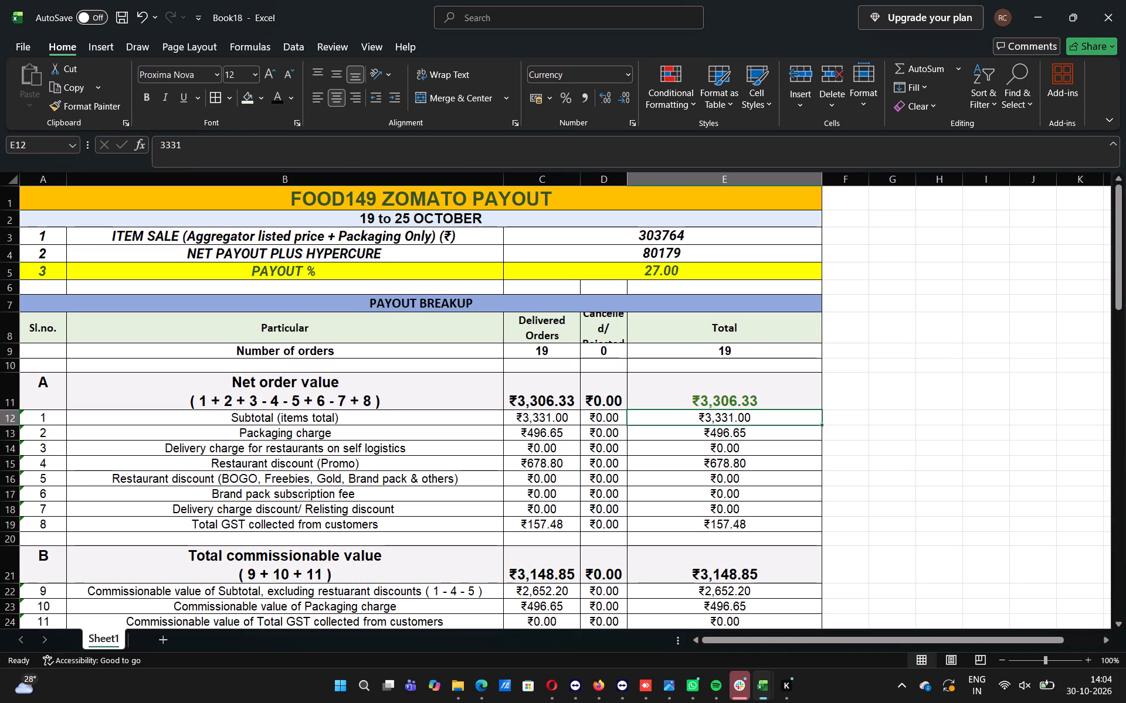
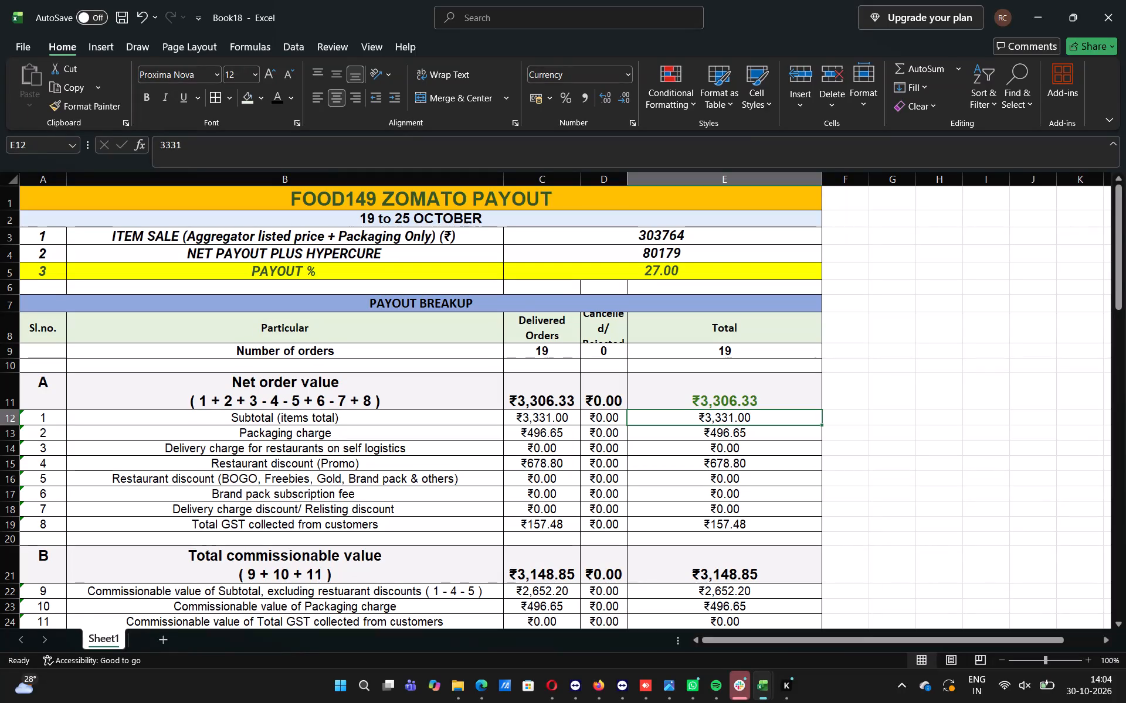
Clear the old template values for item sale, net payout plus hypercure and payout % in C3, C4 and C5.
left_click(676, 236)
key("BackSpace")
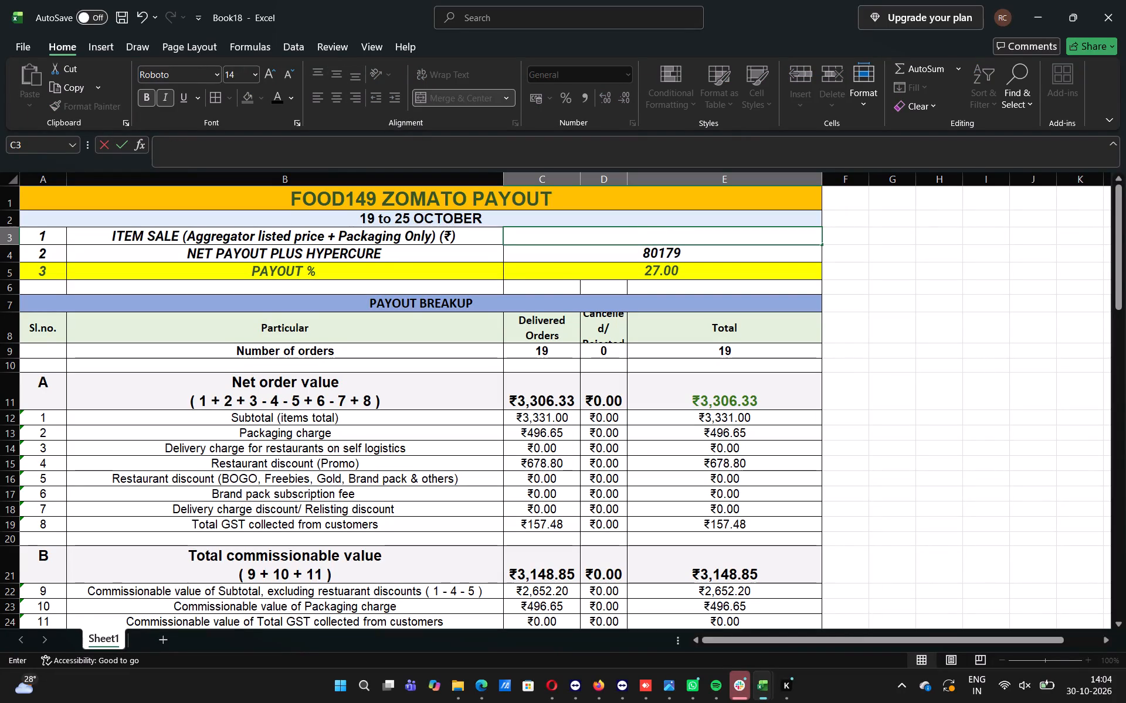
left_click(680, 251)
key("BackSpace")
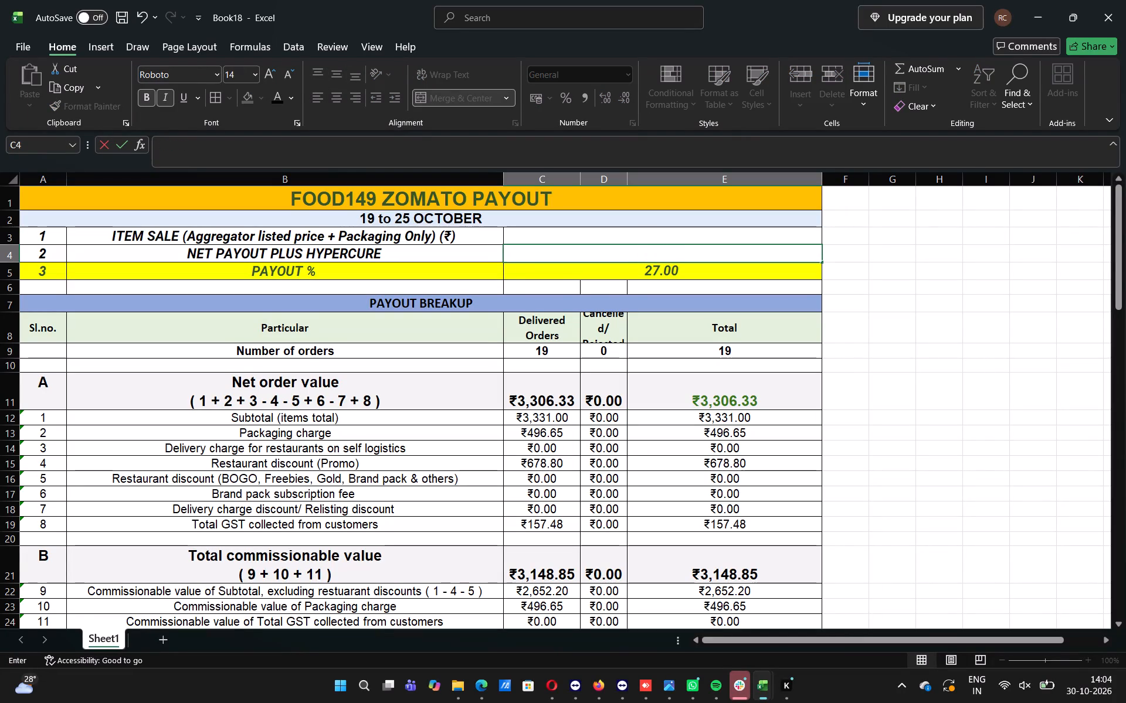
left_click(679, 275)
key("plus")
key("BackSpace")
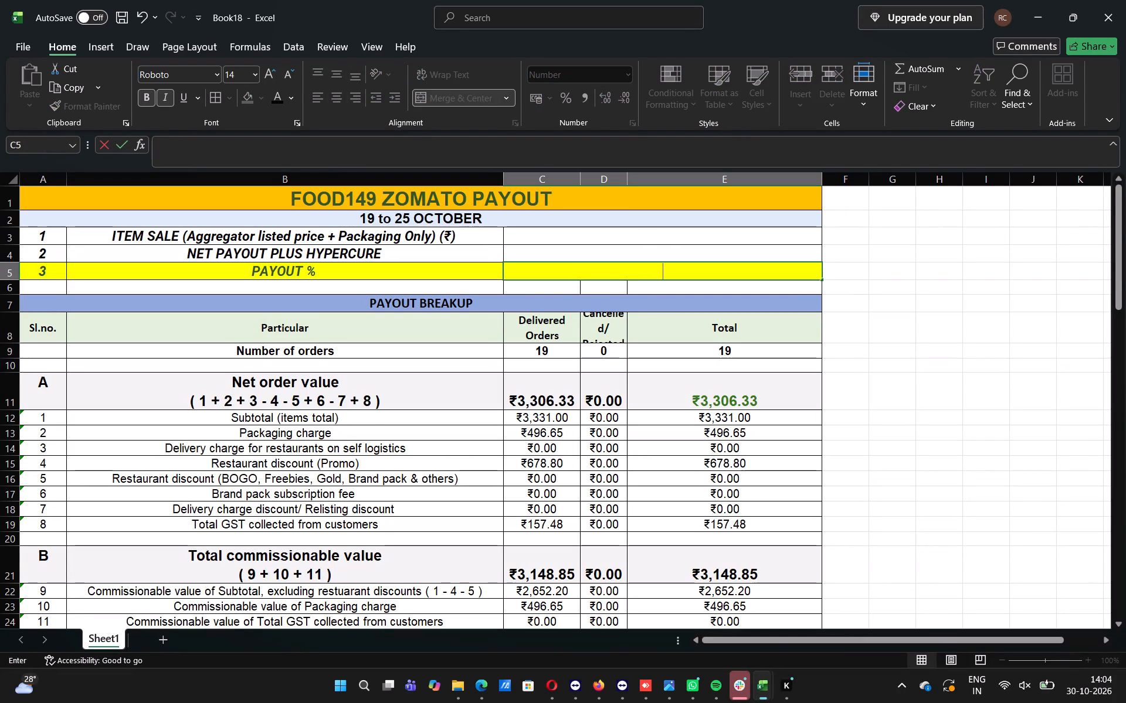
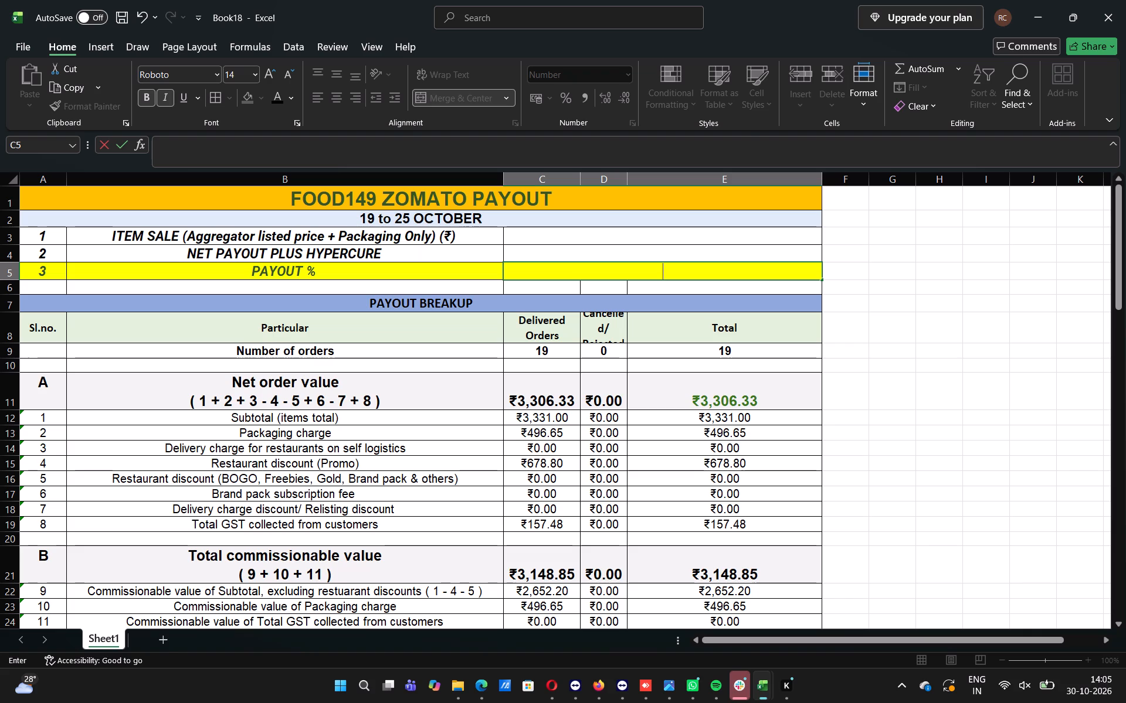
Enter 3827.65 as the item sale value in C3.
left_click(633, 237)
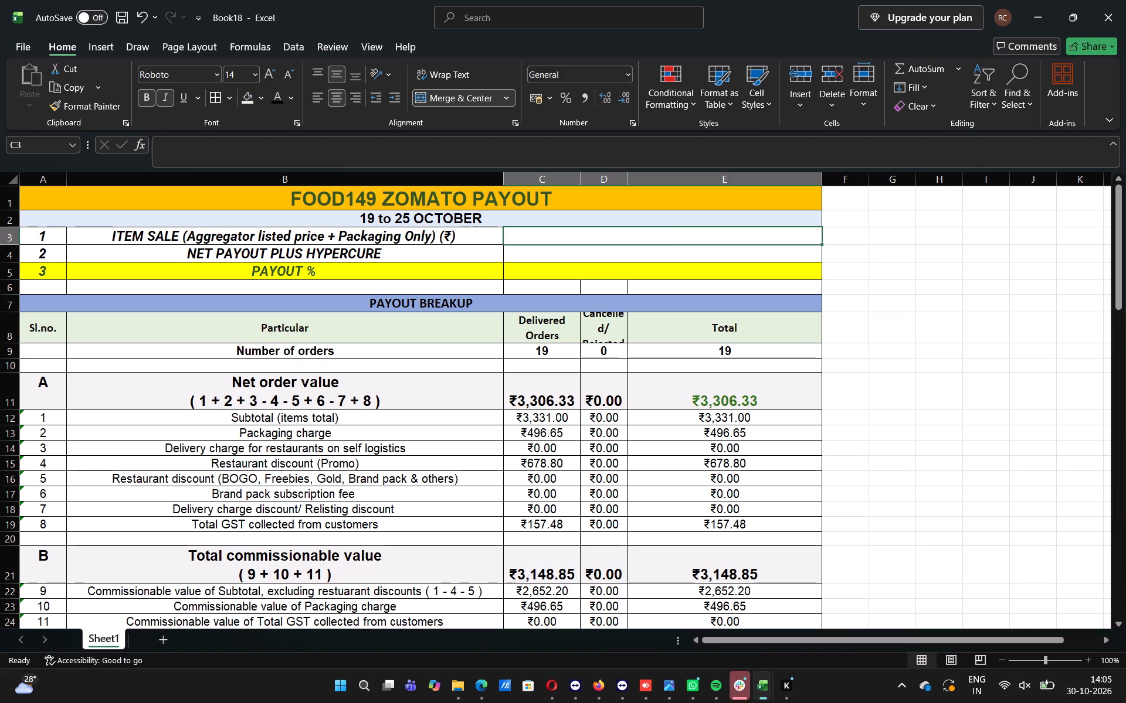
key("3")
type("82")
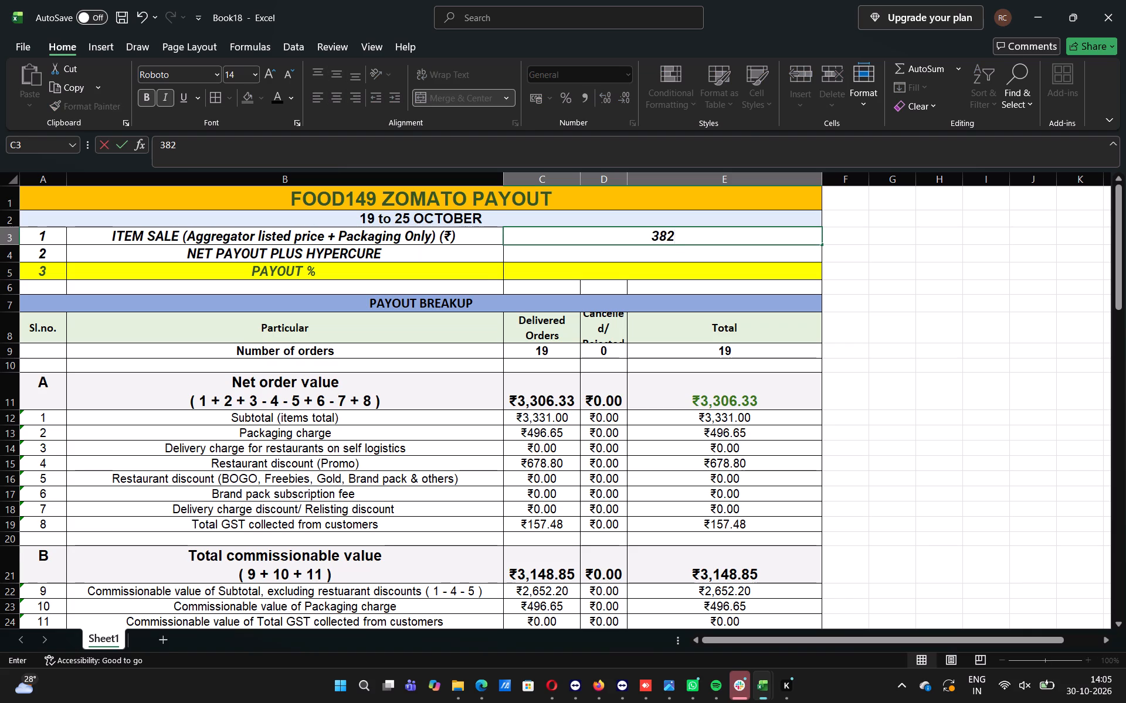
key("7")
key("period")
type("65")
Copy the Net Payout total in E69 for use as the net payout plus hypercure value in C4.
left_click(643, 255)
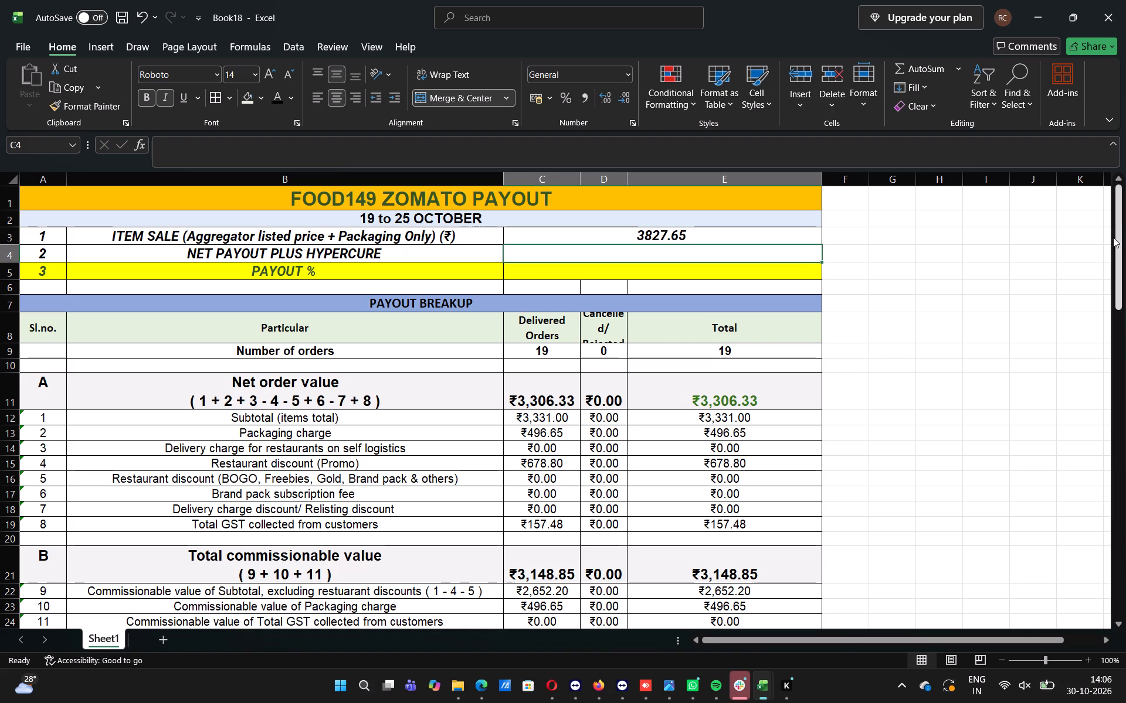
left_click_drag(1116, 240, 1105, 595)
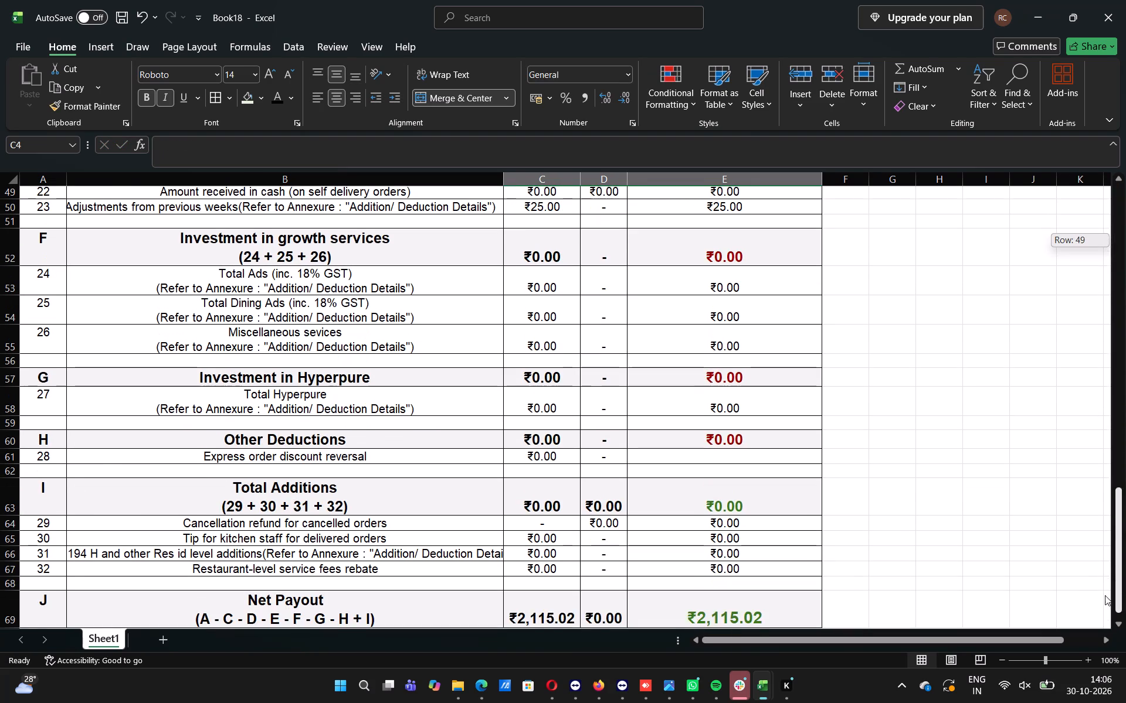
left_click_drag(1105, 595, 1105, 596)
left_click(719, 612)
key("ctrl+c")
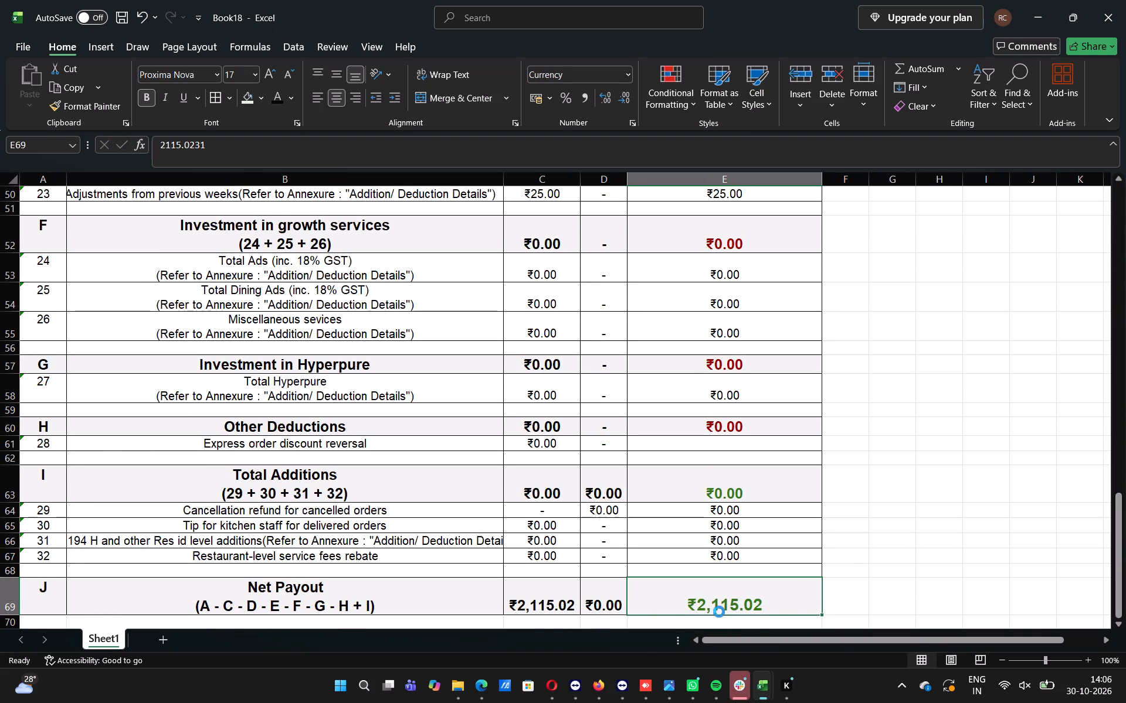
Paste the copied Net Payout total, 2115.0231, as the net payout plus hypercure value in C4.
left_click_drag(1115, 562, 1125, 270)
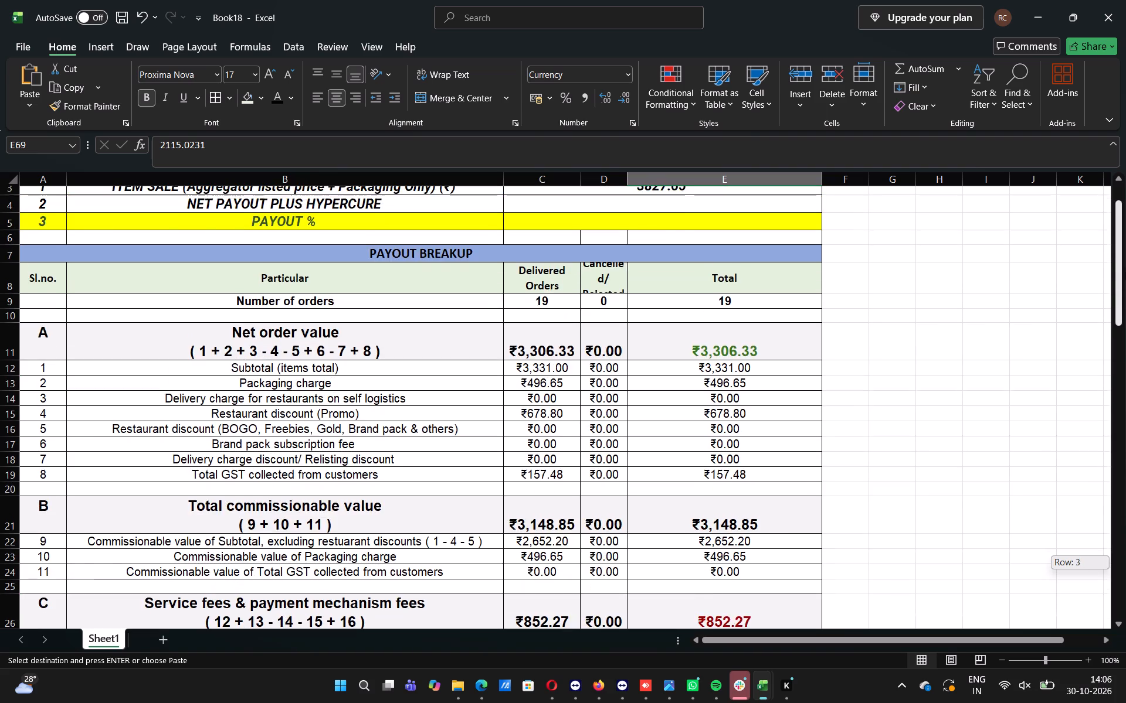
left_click_drag(1125, 270, 1125, 200)
left_click(637, 251)
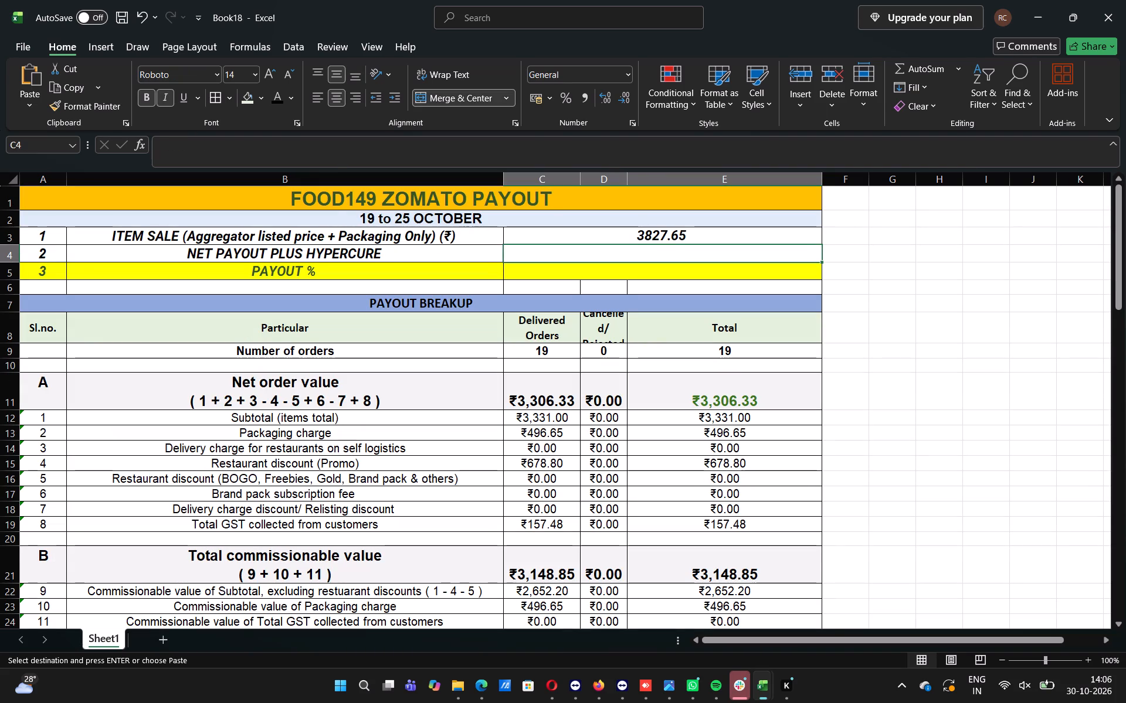
key("ctrl+v")
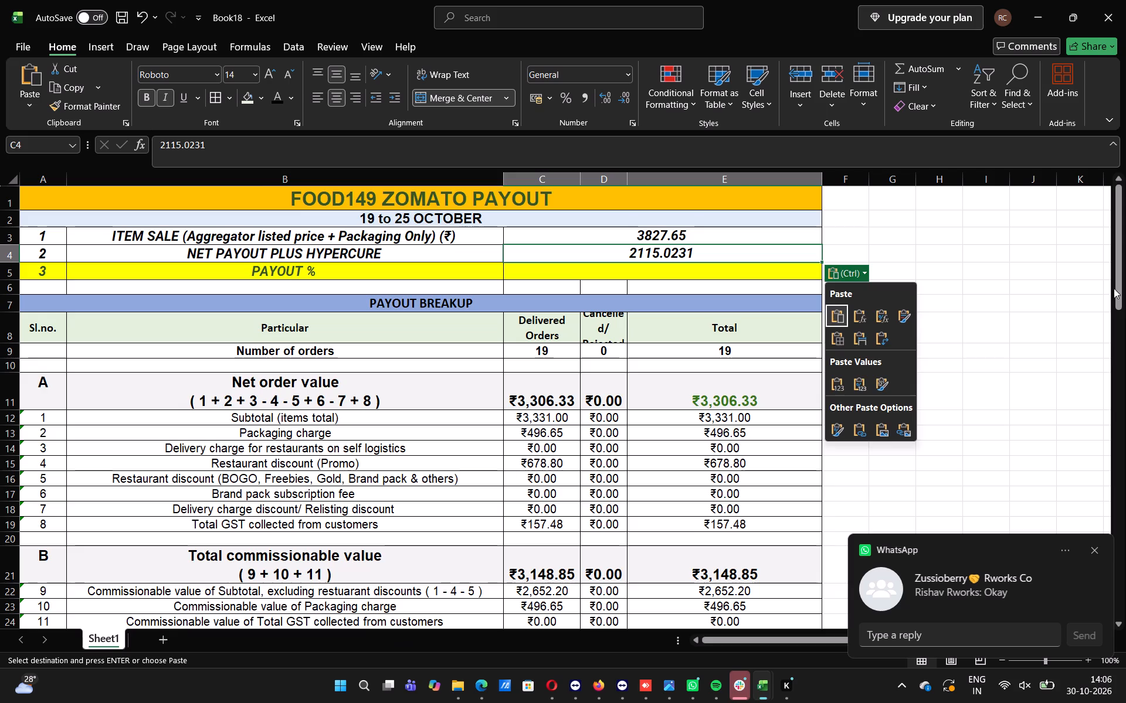
Fill the whole Net Payout row, row 69, with the lightest green theme colour.
left_click_drag(1115, 288, 1111, 633)
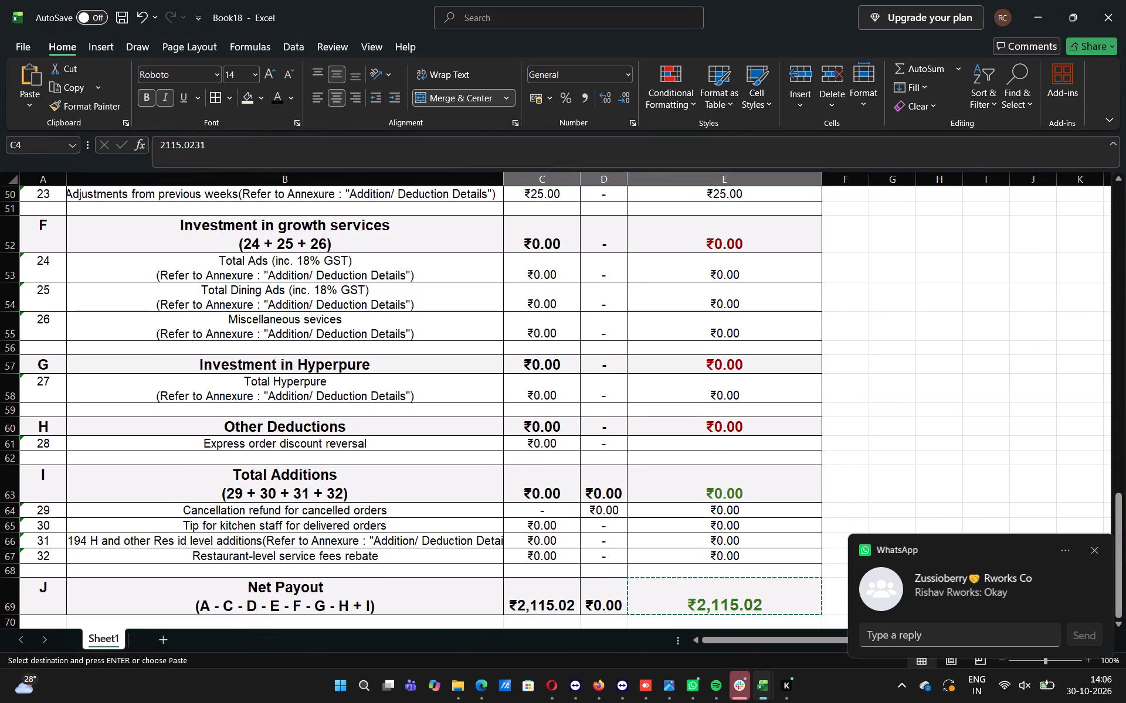
left_click(12, 596)
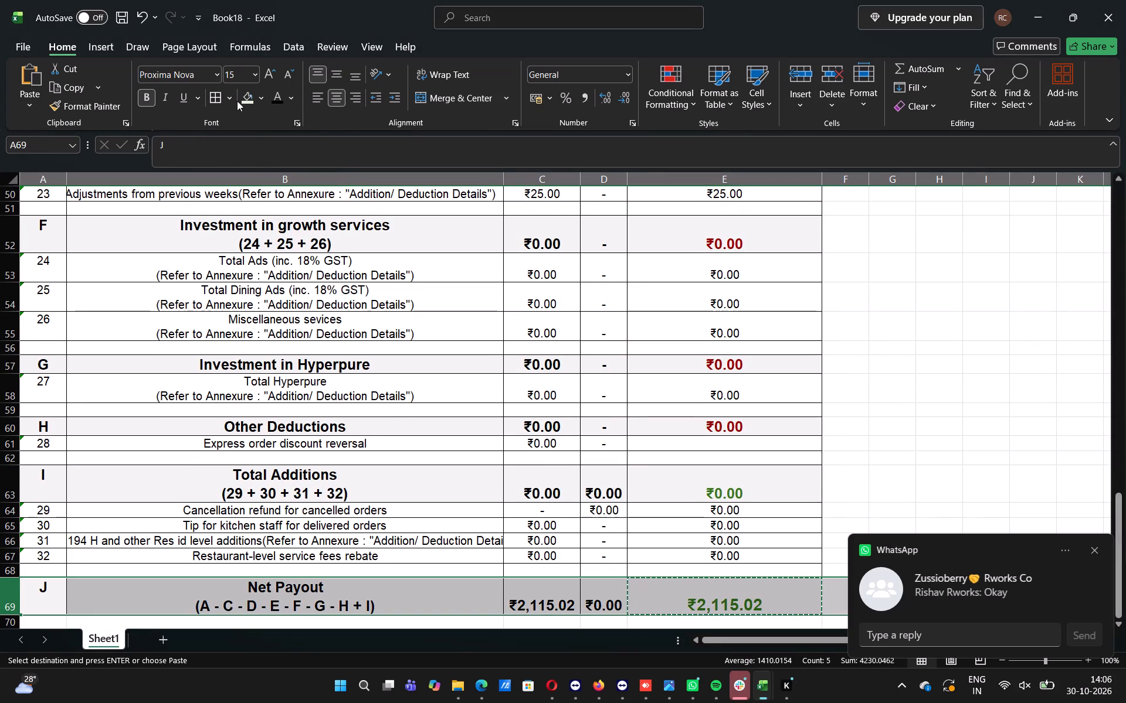
left_click(257, 96)
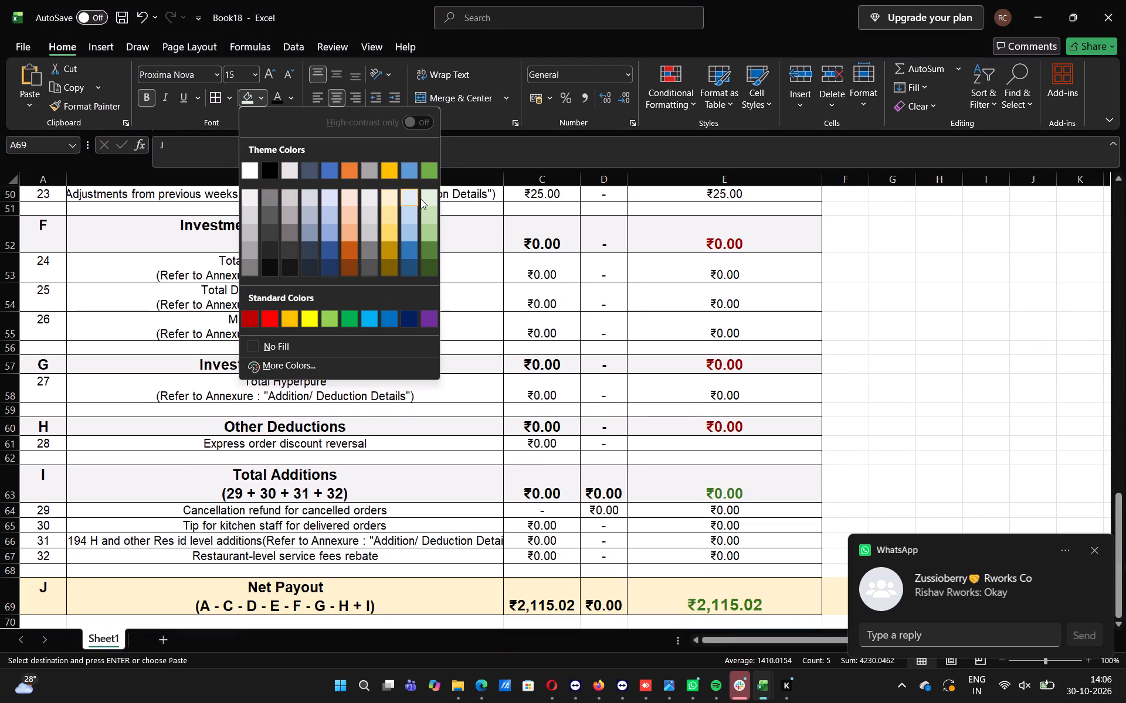
left_click(426, 199)
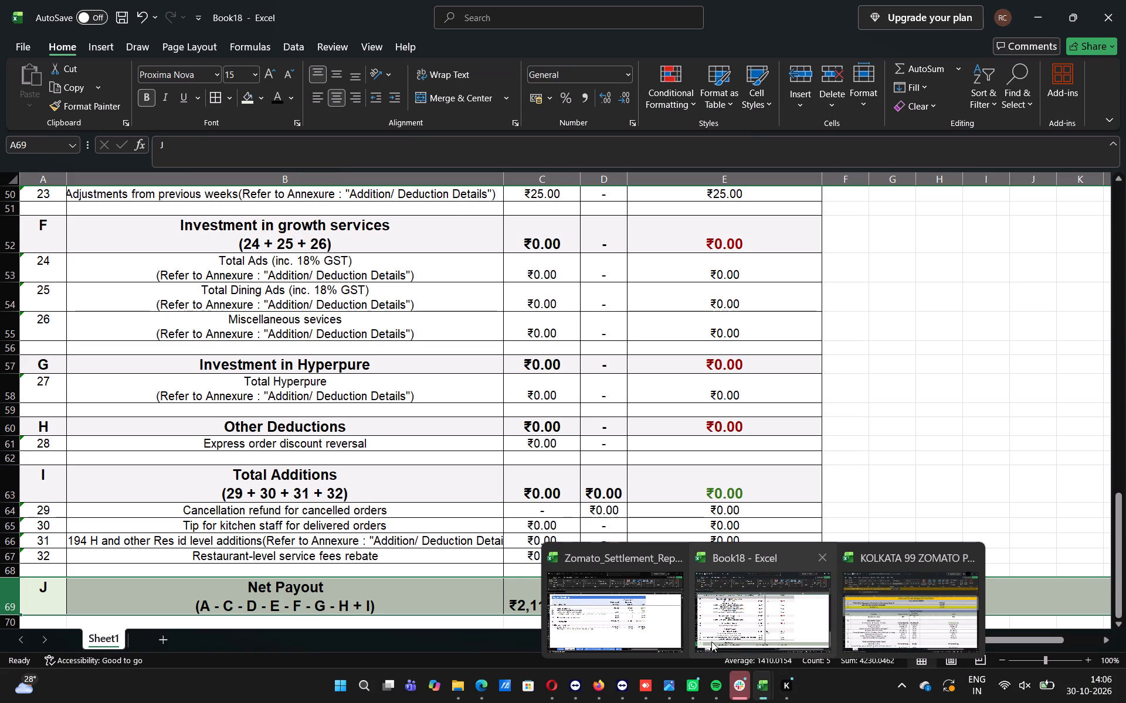
Switch to the Zomato settlement report workbook with the Payout Breakup sheet.
left_click(614, 624)
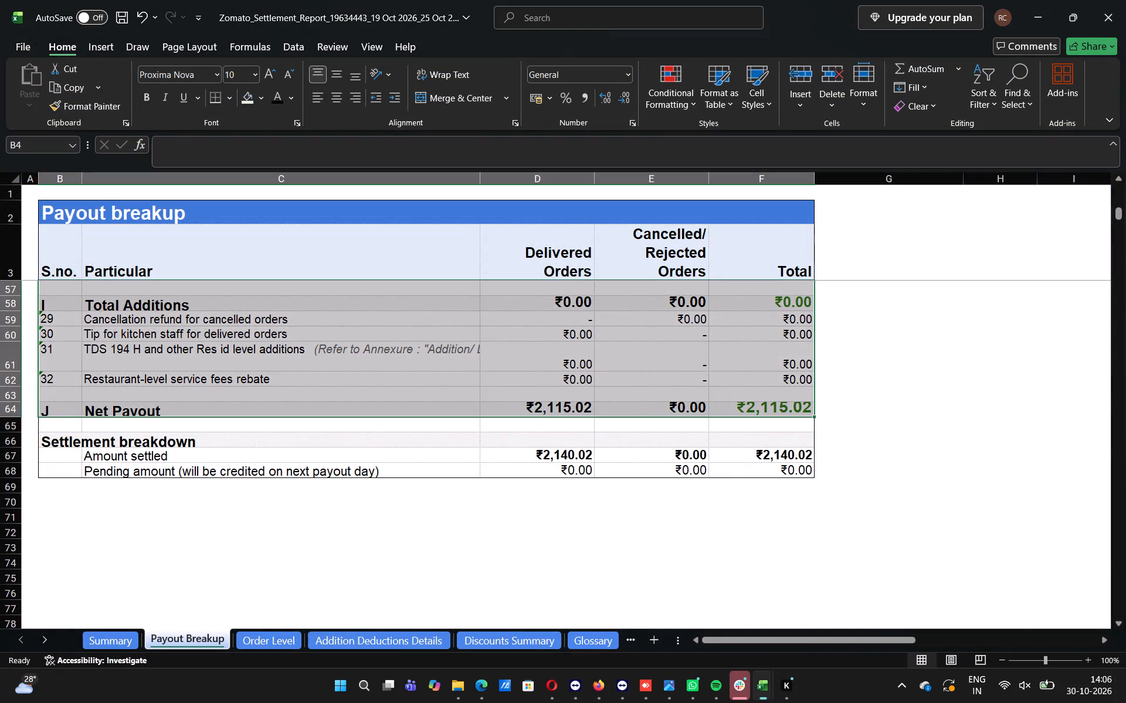
Copy the Deduction Type block through Total Deductions from the settlement report's Addition Deductions Details sheet into Book18 at A71, below Net Payout.
left_click(359, 646)
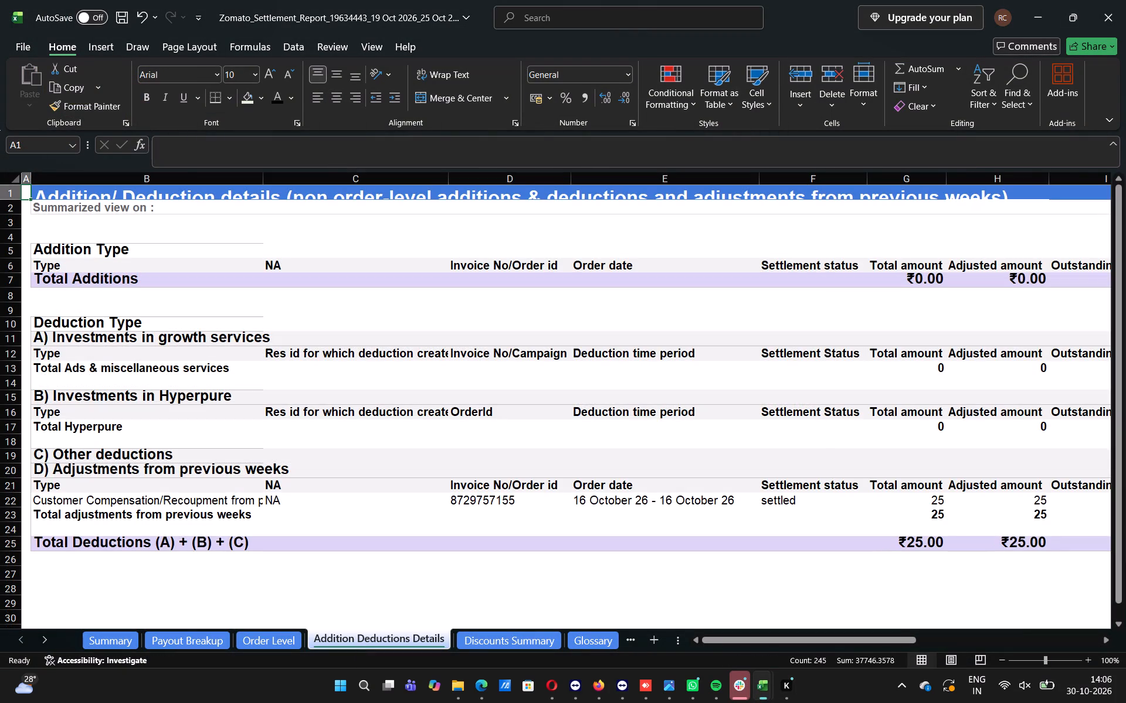
left_click(43, 323)
left_click_drag(43, 323, 43, 493)
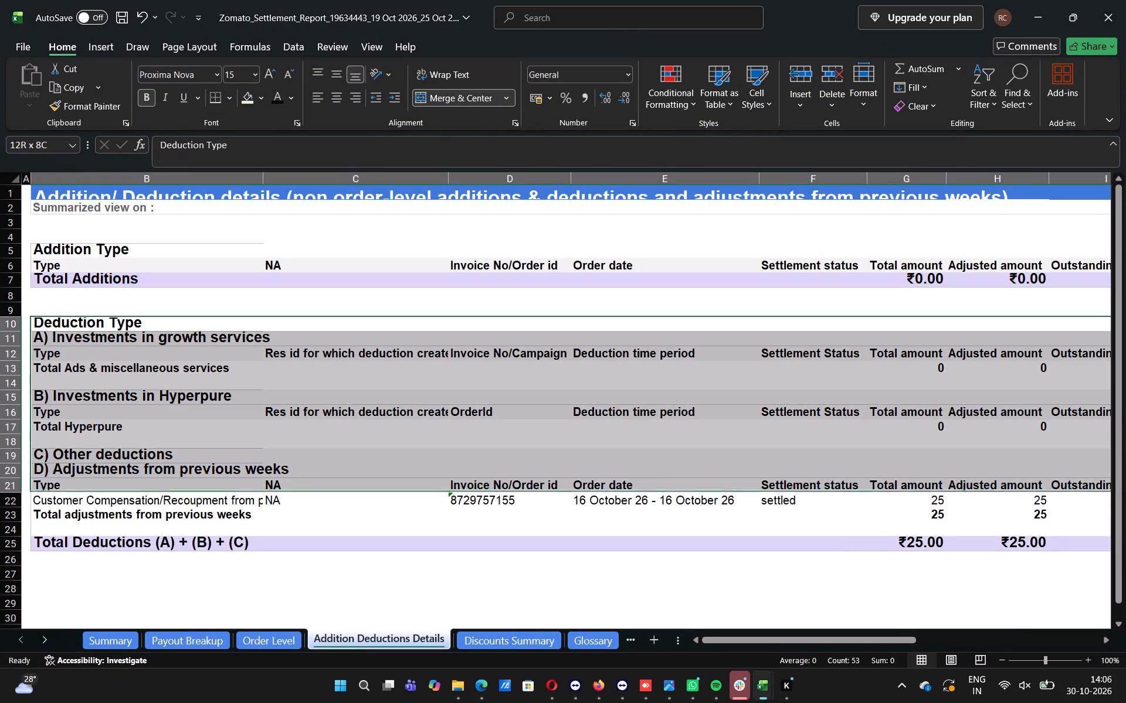
left_click_drag(43, 493, 49, 544)
key("ctrl+c")
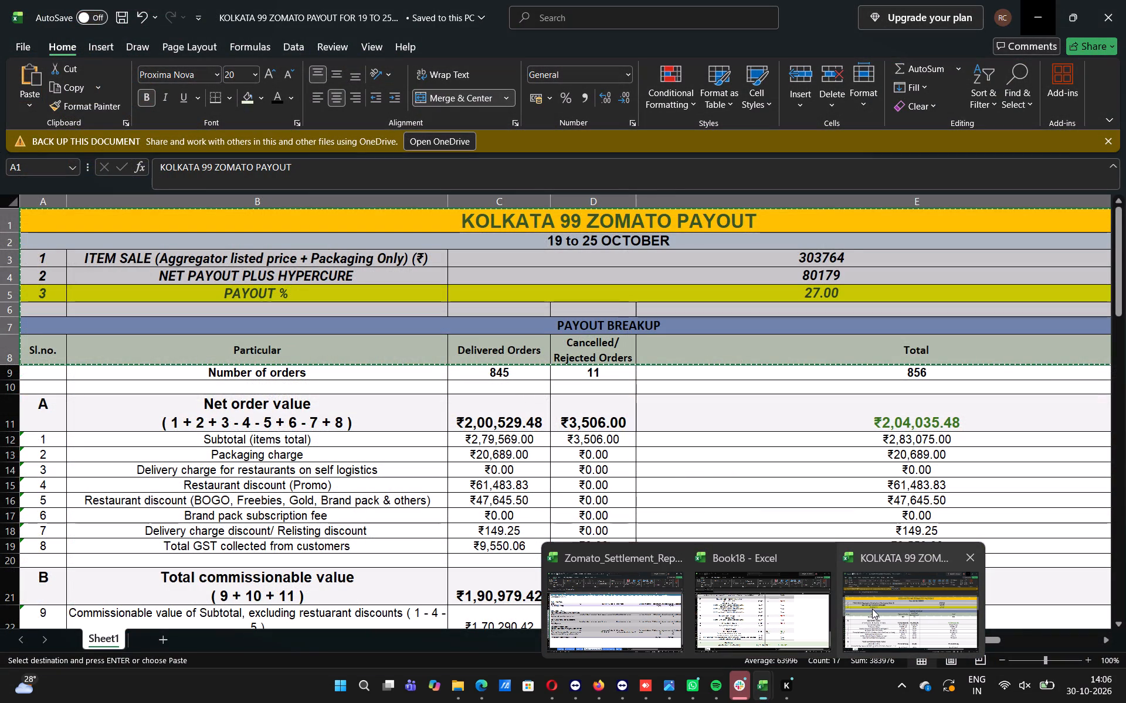
left_click(758, 586)
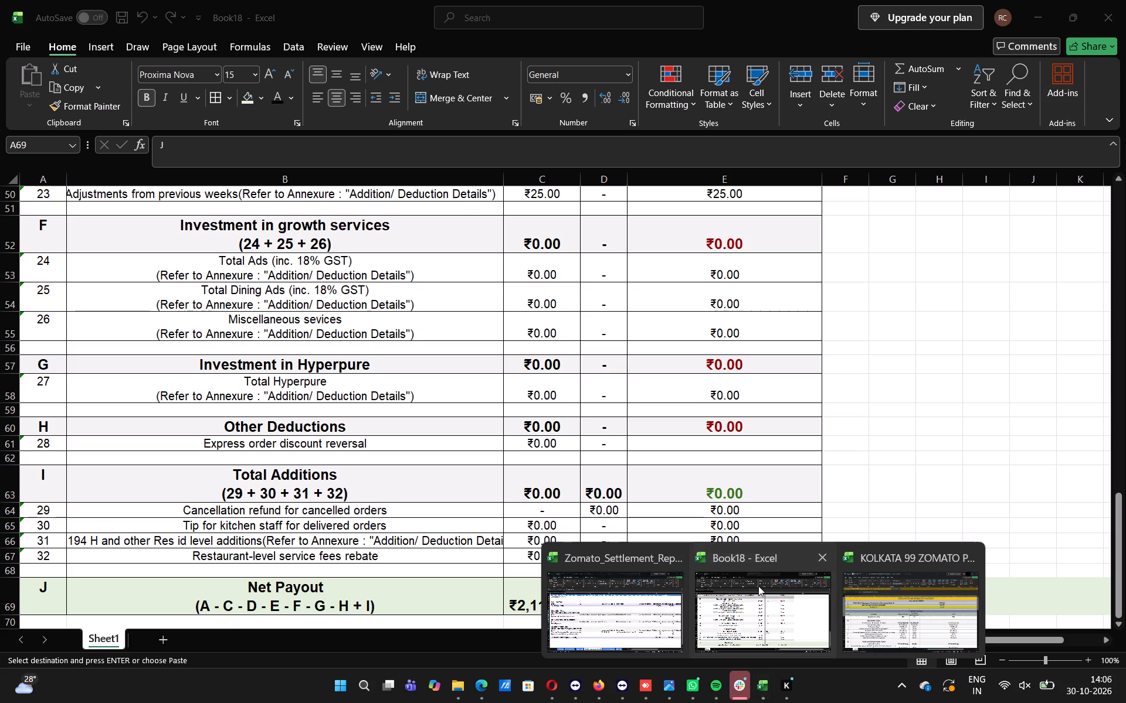
left_click_drag(1116, 624, 392, 489)
left_click(48, 472)
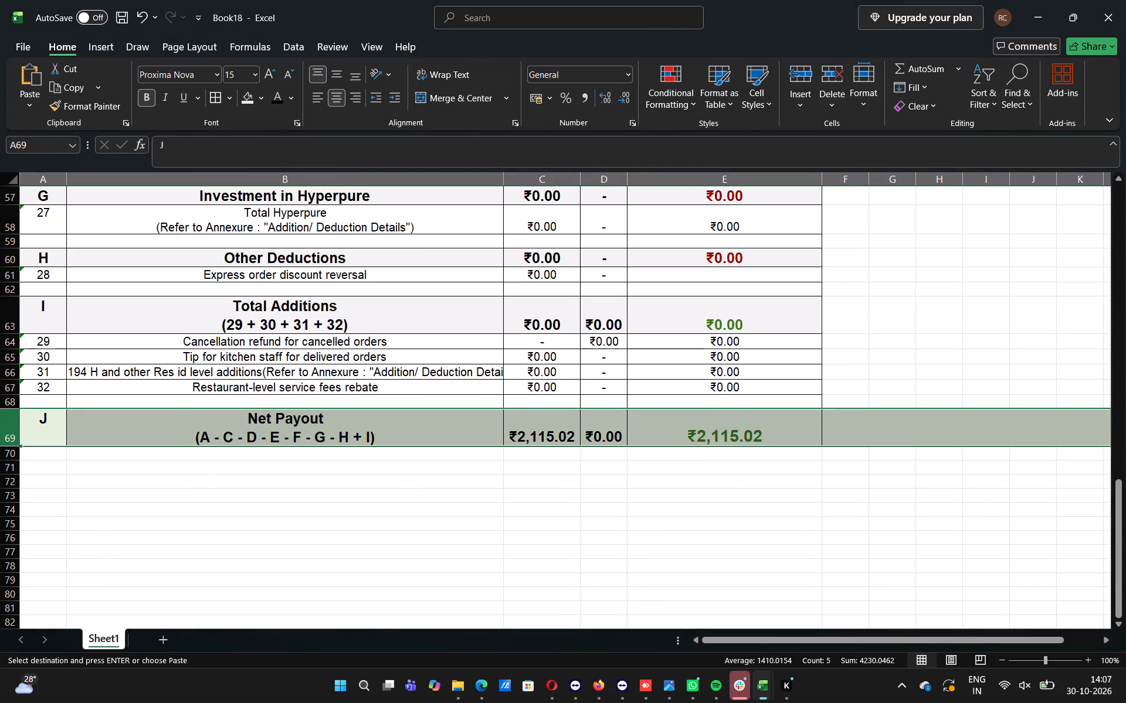
key("ctrl+v")
left_click(870, 330)
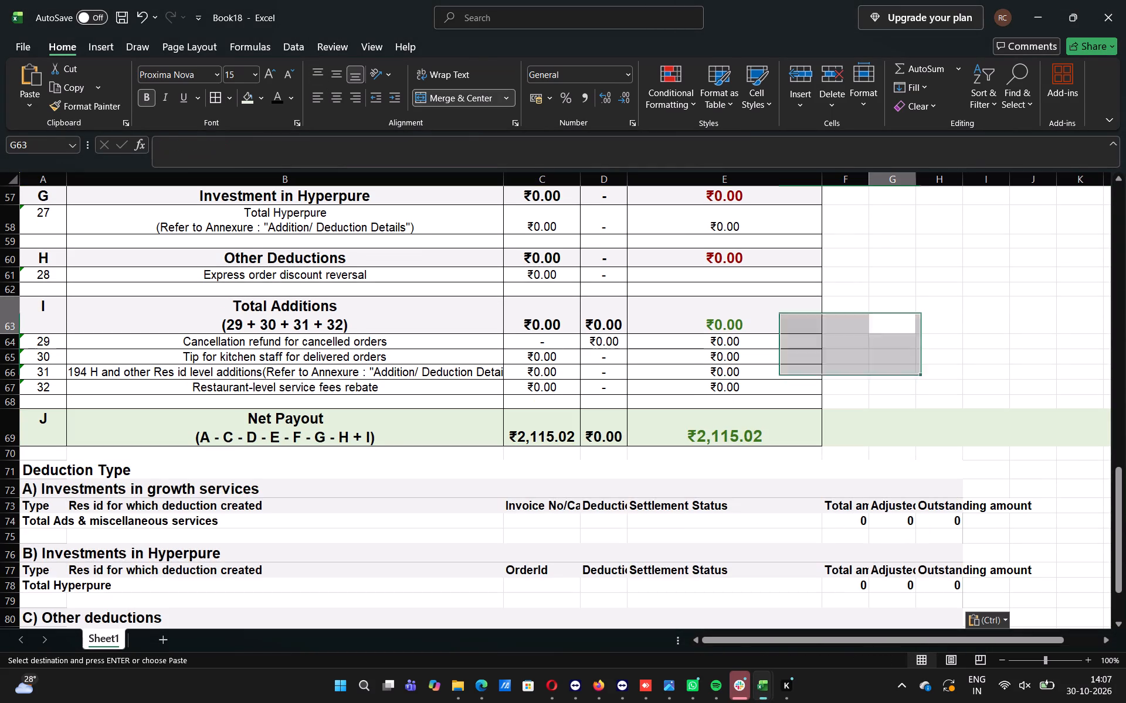
Save the finished payout workbook in Documents under a file name starting with FOOD 149 ZOMATO PAYOUT.
left_click_drag(1122, 507, 1125, 181)
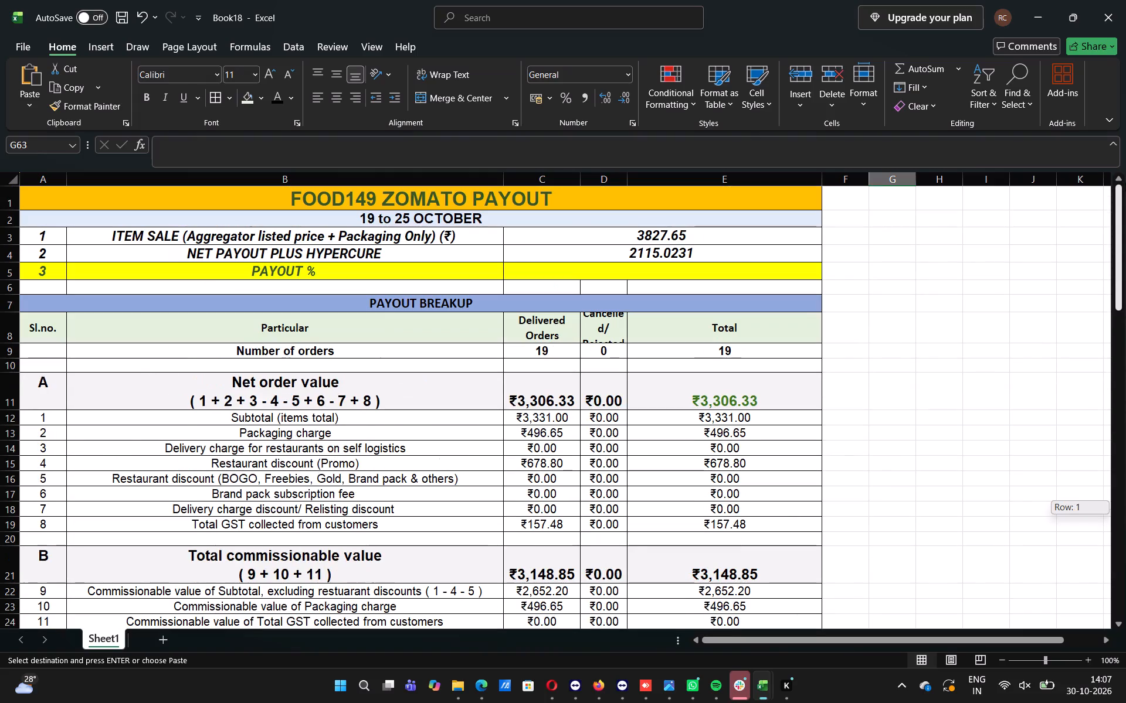
left_click_drag(1125, 181, 1124, 182)
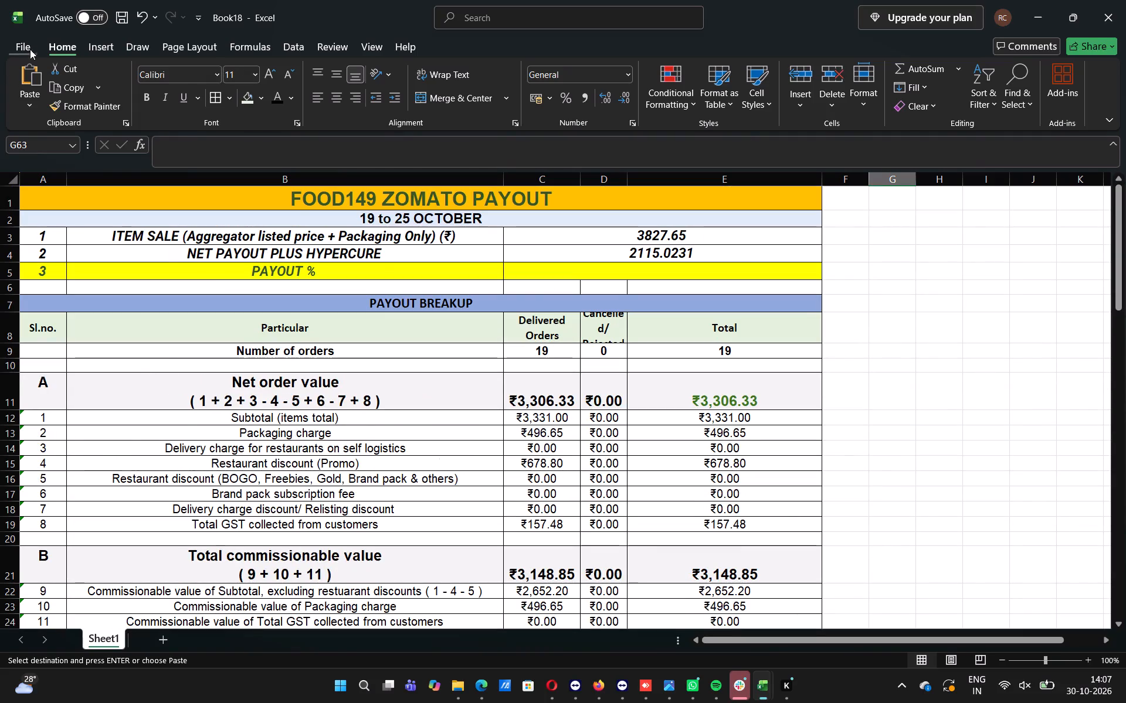
left_click(22, 41)
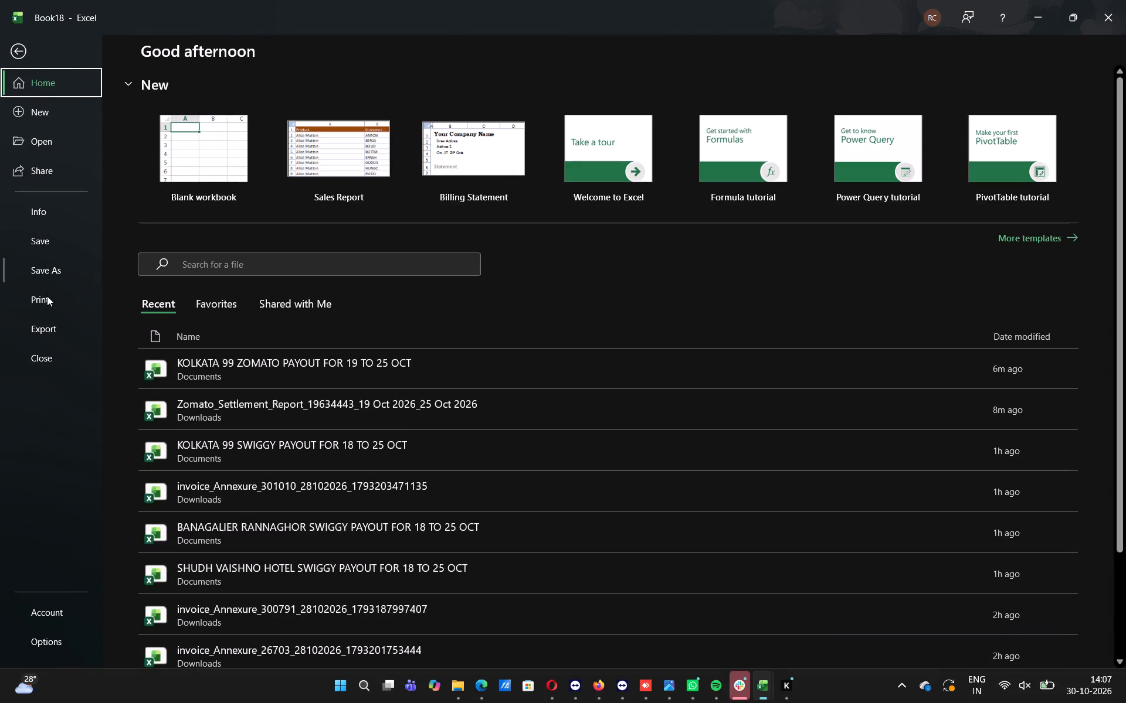
left_click(43, 274)
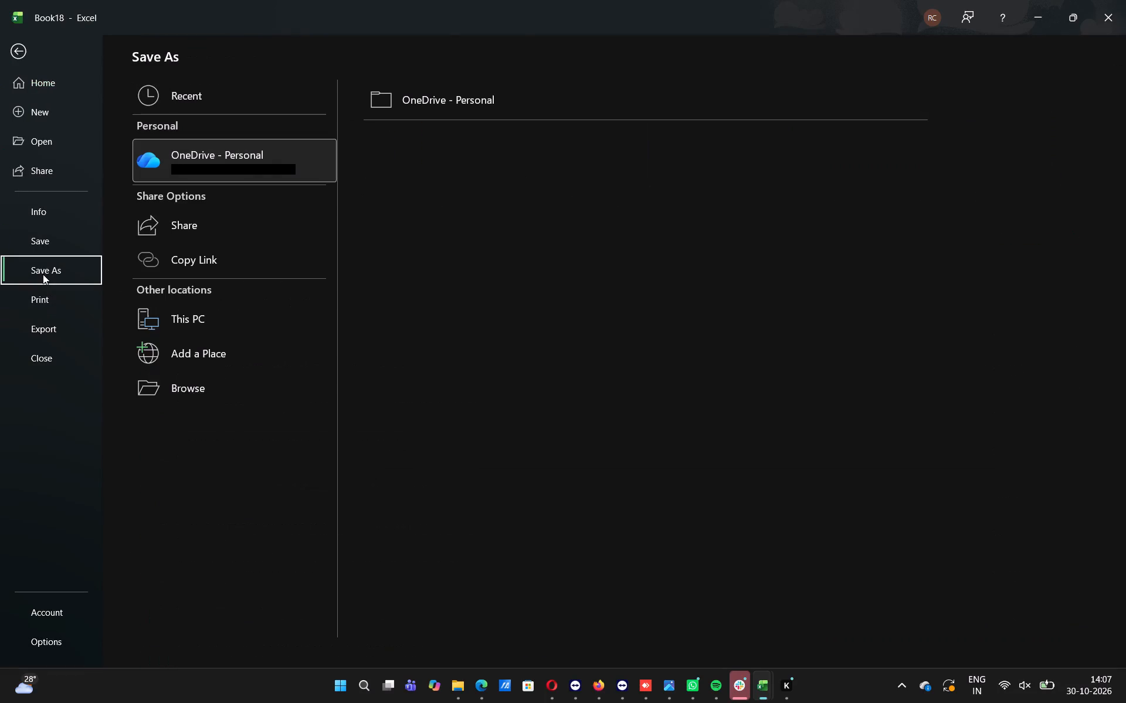
left_click(196, 386)
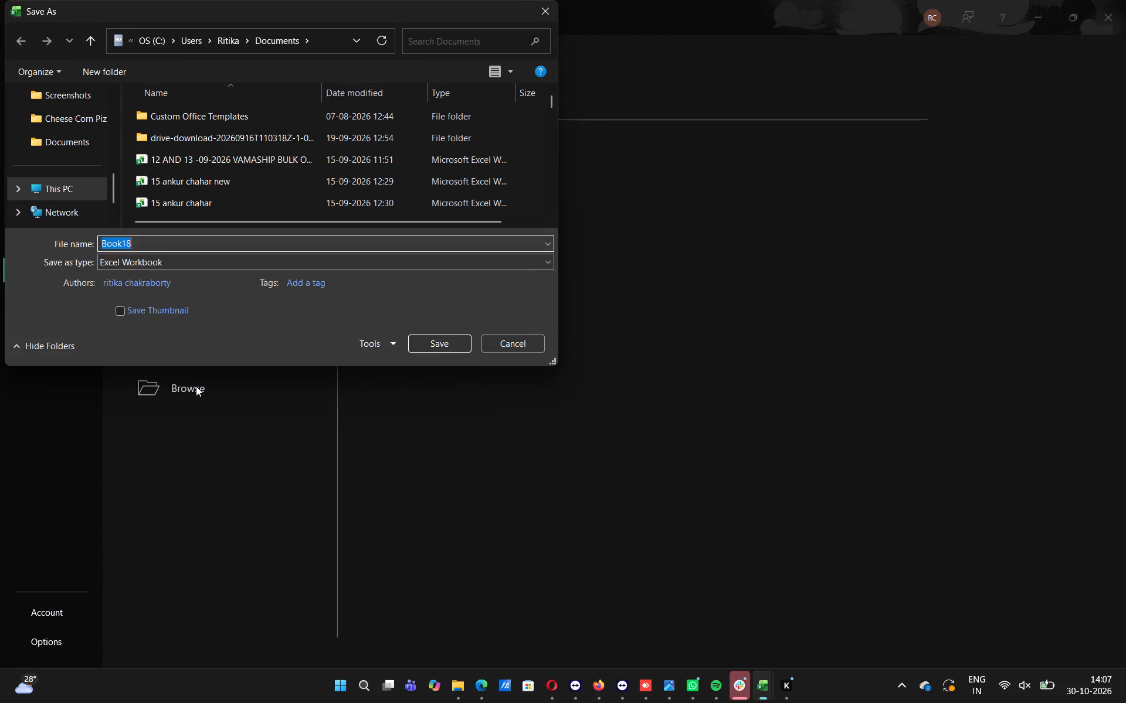
key("BackSpace")
type("FOOD 149 ZOMATO PAYOUT FO")
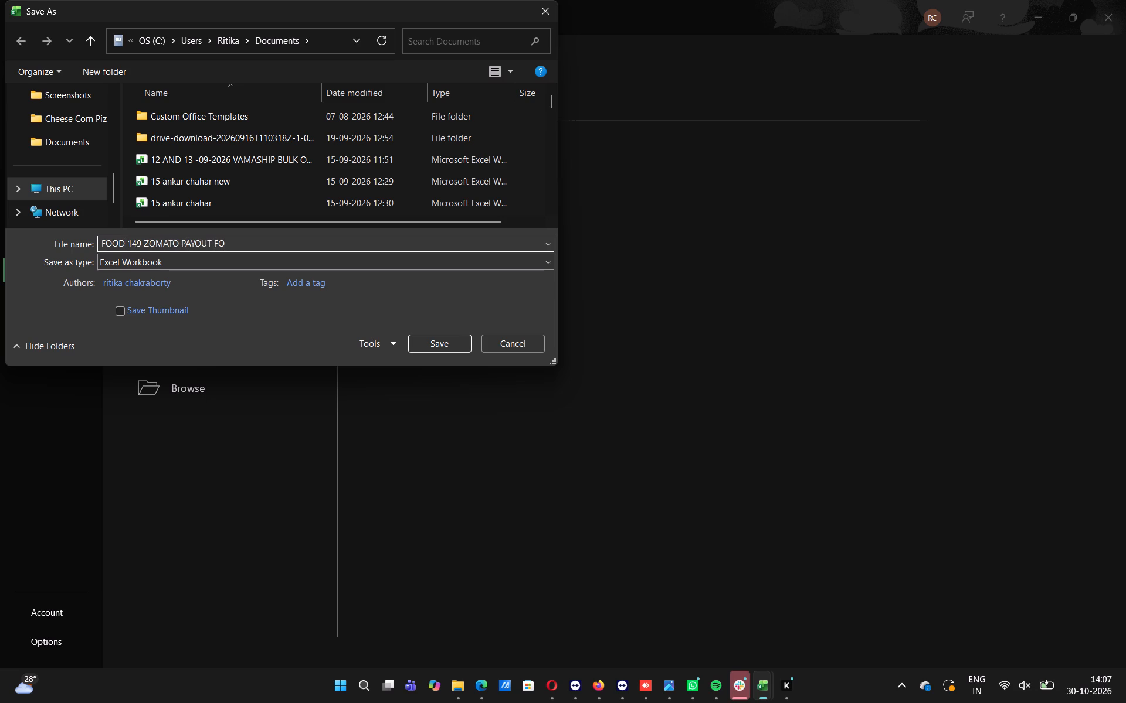
Complete the file name as FOOD 149 ZOMATO PAYOUT FOR 19 TO 25 OCT and save the workbook in Documents.
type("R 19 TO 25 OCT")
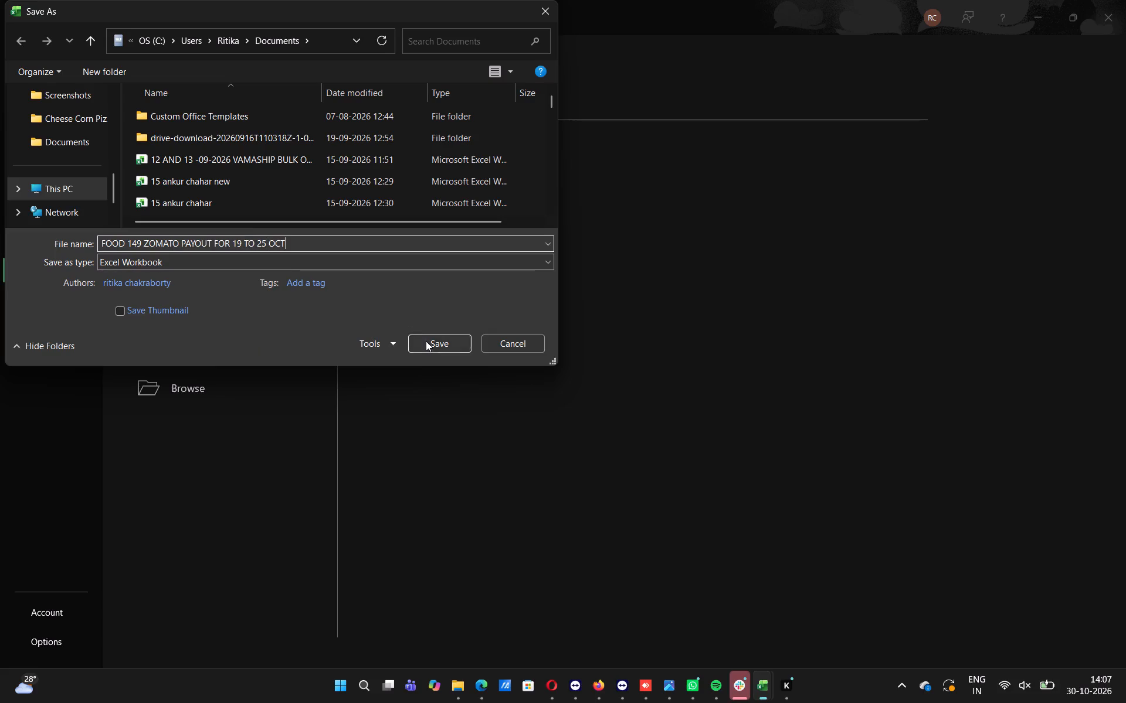
left_click(426, 343)
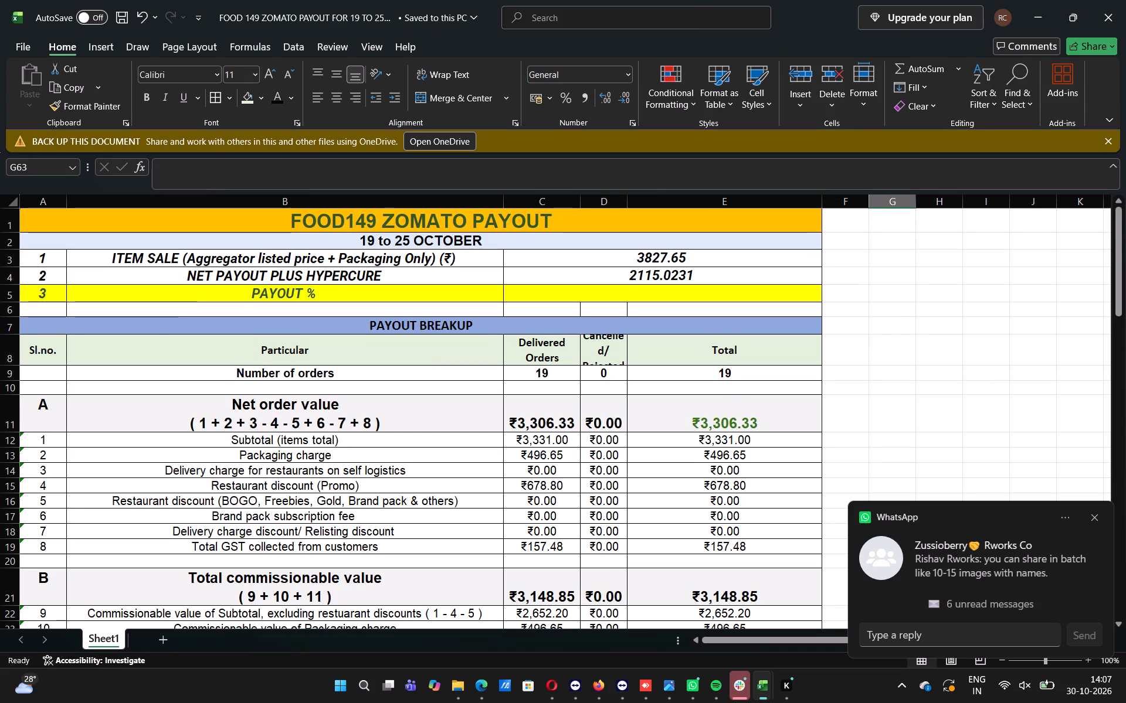
Put both Excel workbooks away, switch to Edge and close the online Zomato settlement report to return to the Payouts page.
left_click(1023, 11)
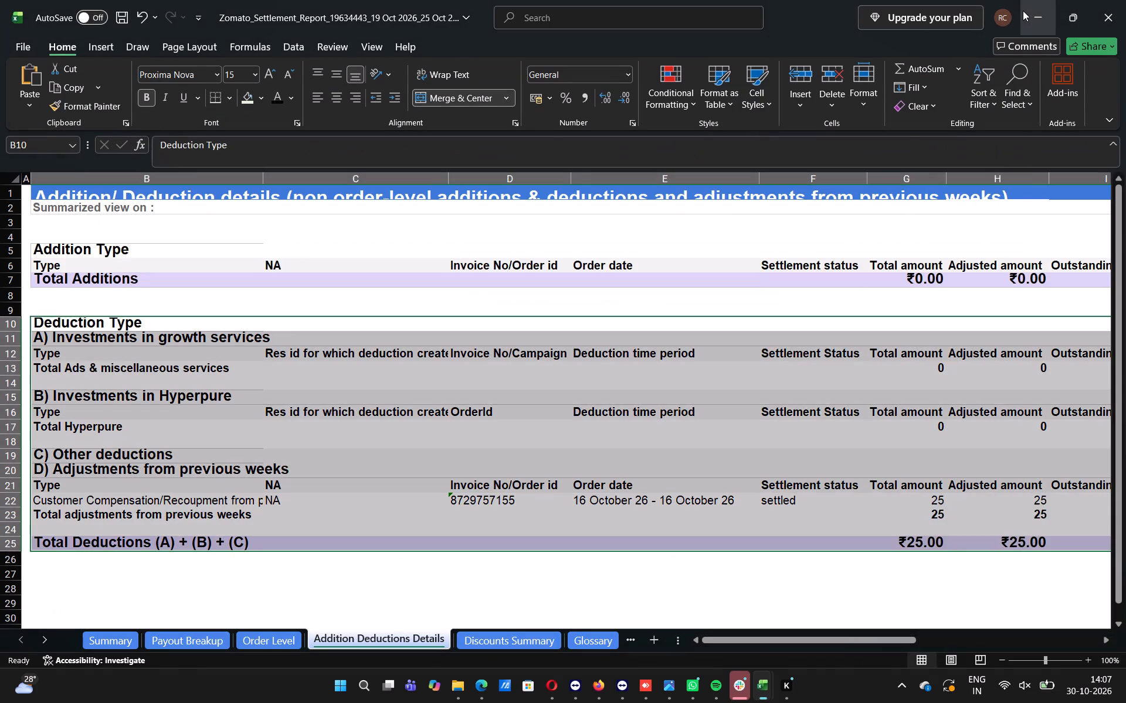
left_click(1023, 11)
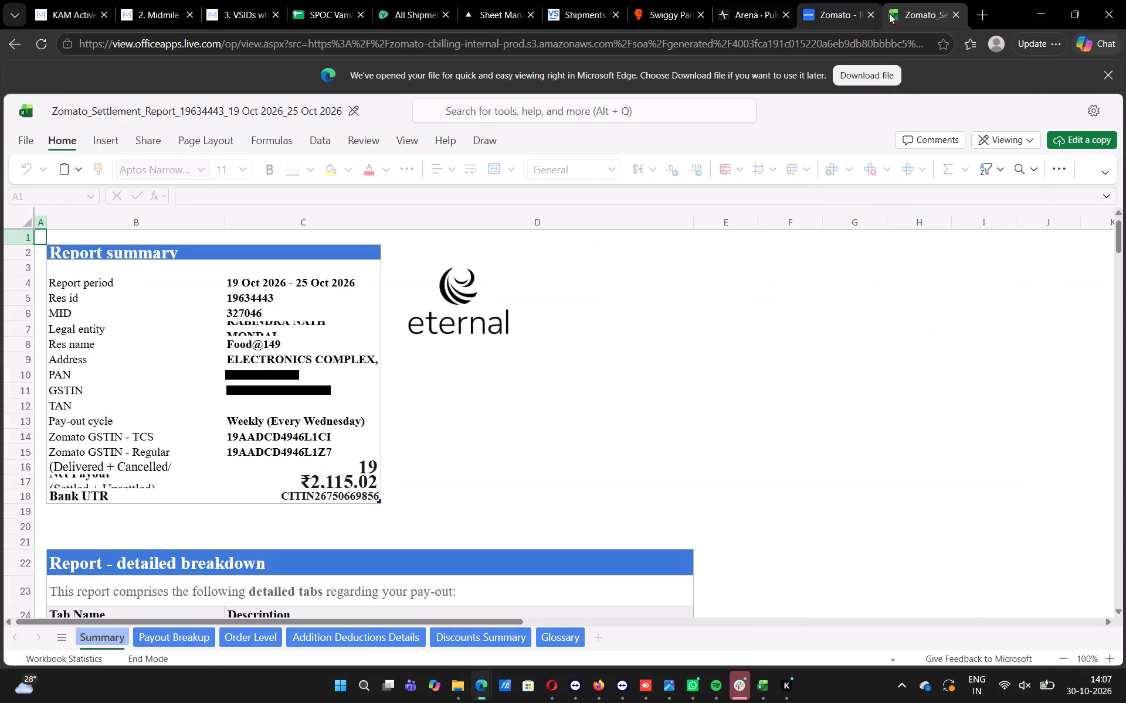
left_click(959, 13)
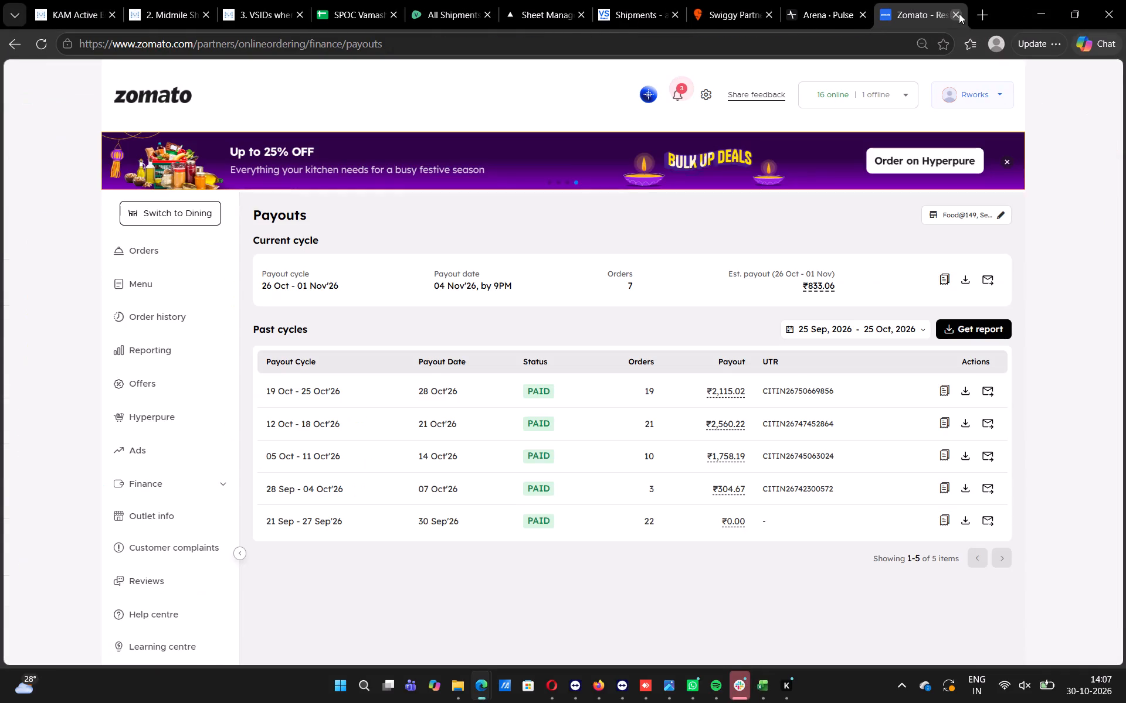
Search the restaurants for BU in the payout outlet selection to find Burger In Town.
left_click(999, 215)
left_click(488, 299)
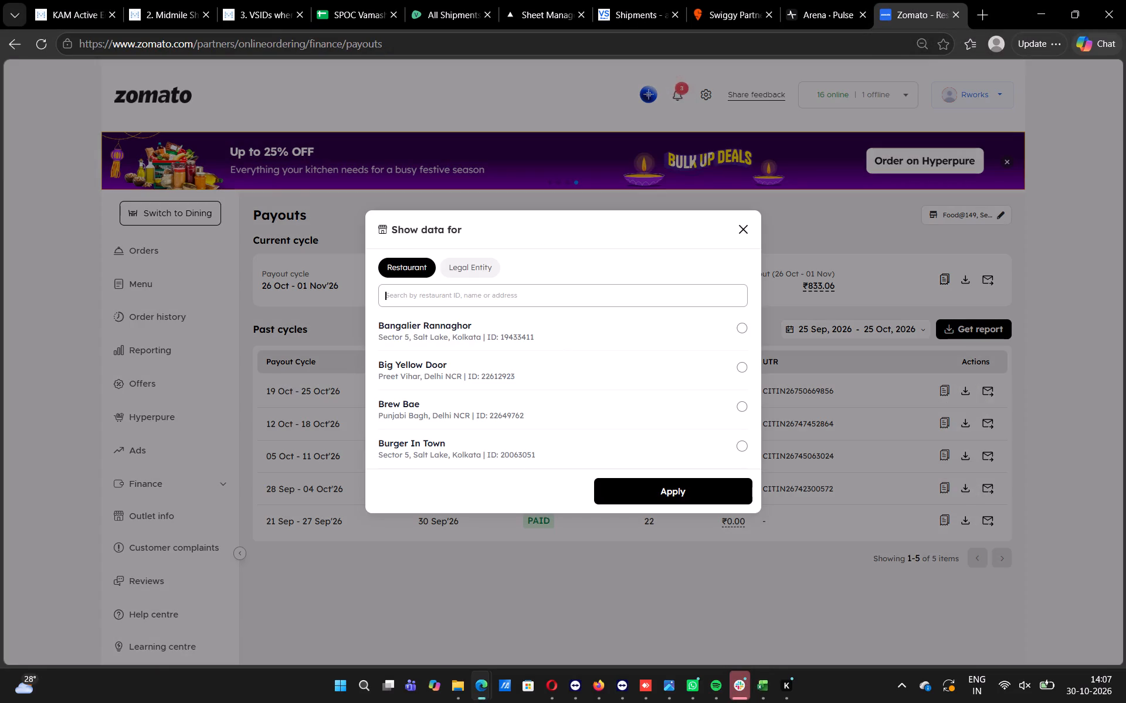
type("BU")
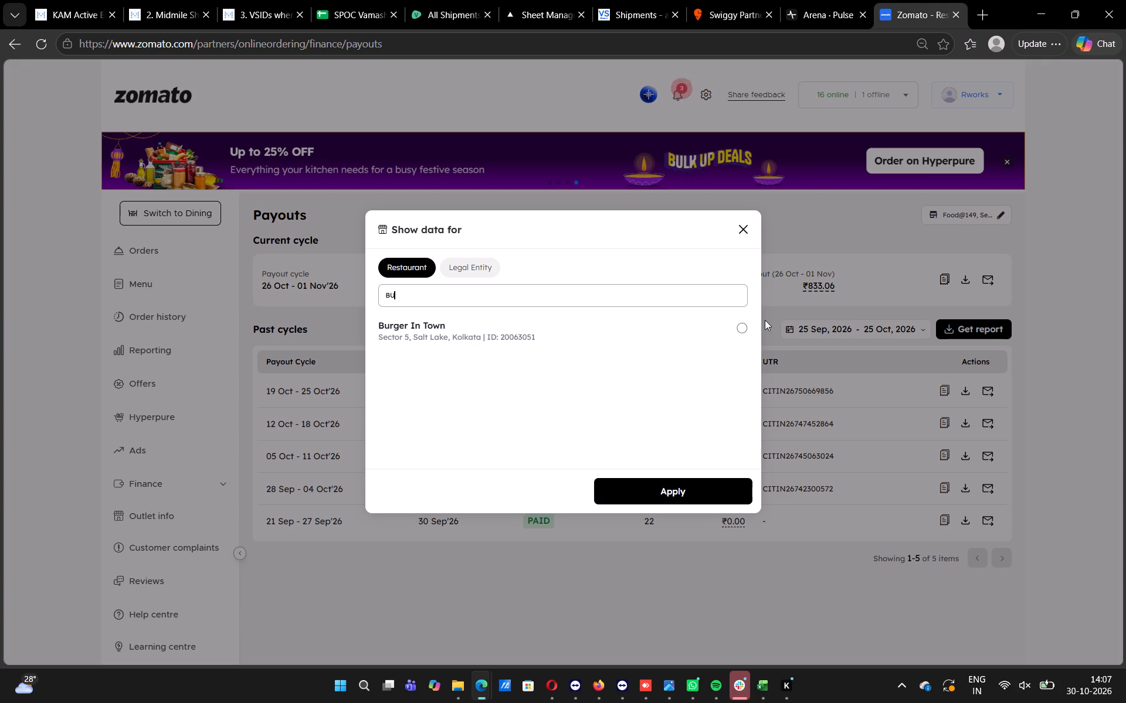
In the Zomato partner page in Edge, switch payouts to Burger In Town and download its 19 Oct - 25 Oct'26 report.
left_click(744, 329)
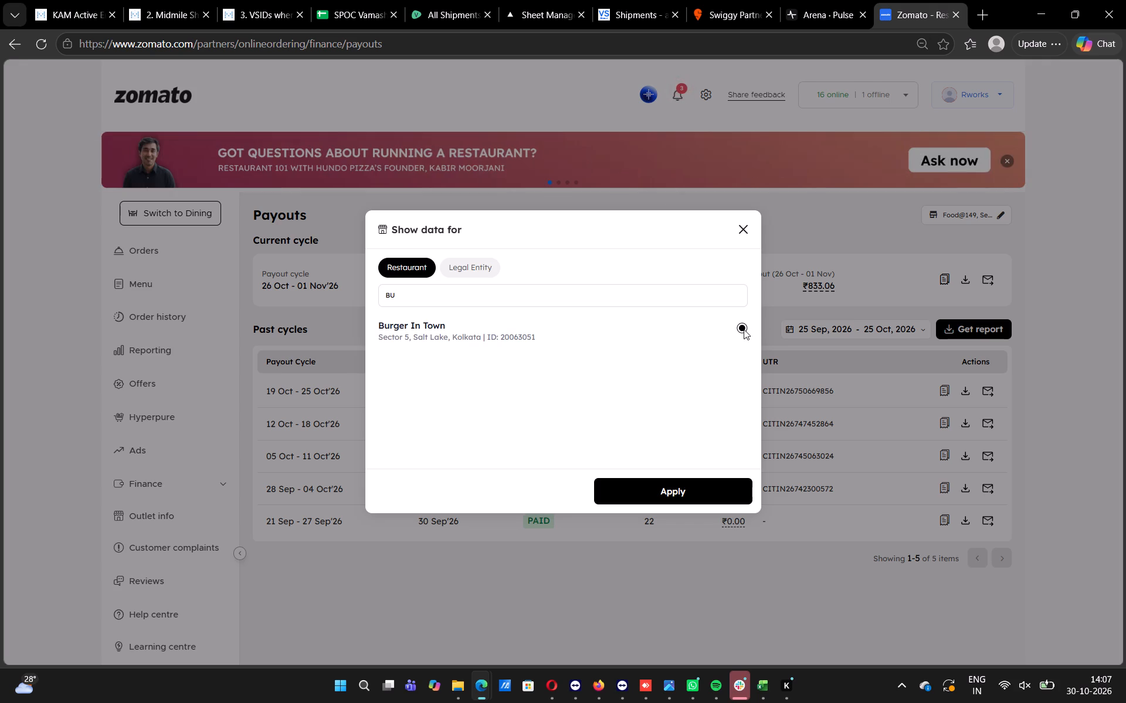
left_click(704, 485)
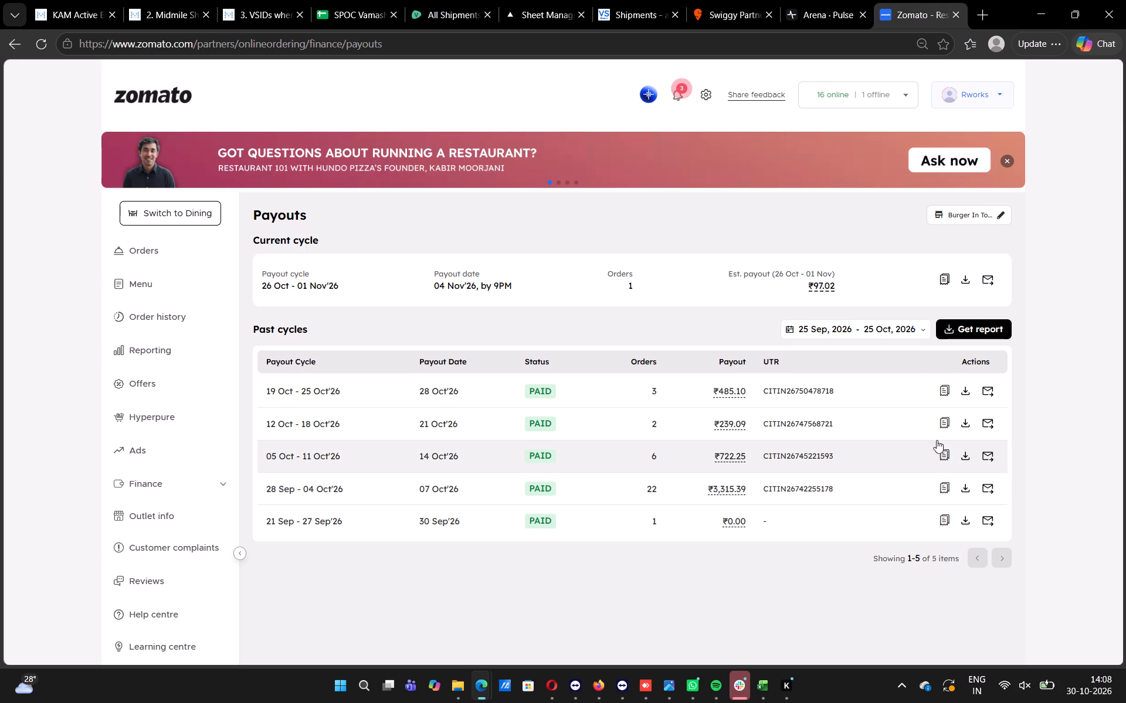
left_click(970, 393)
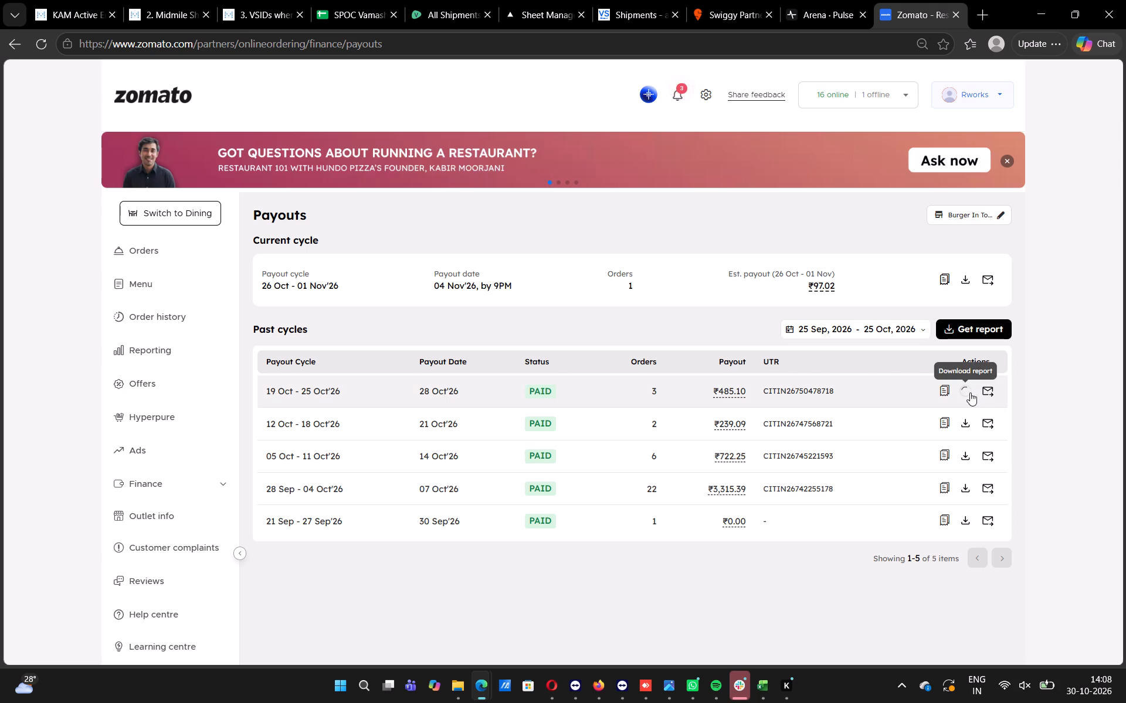
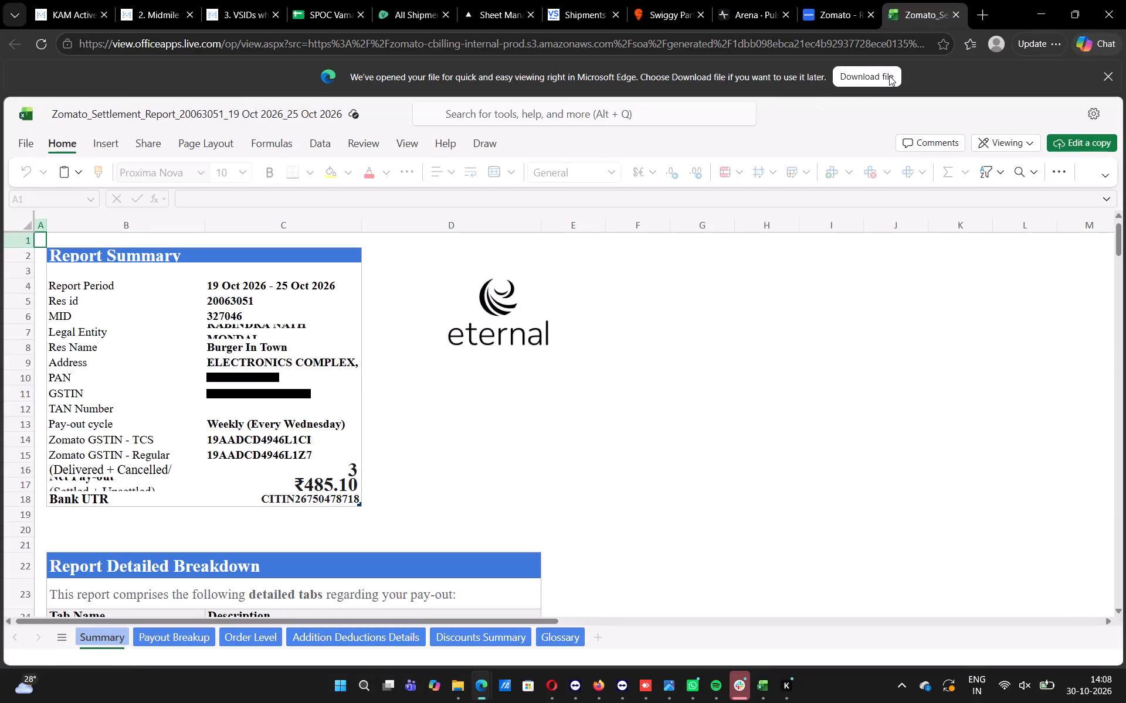
Download the Burger In Town settlement report for 19 Oct - 25 Oct 2026 and open it in Excel with editing enabled.
left_click(889, 76)
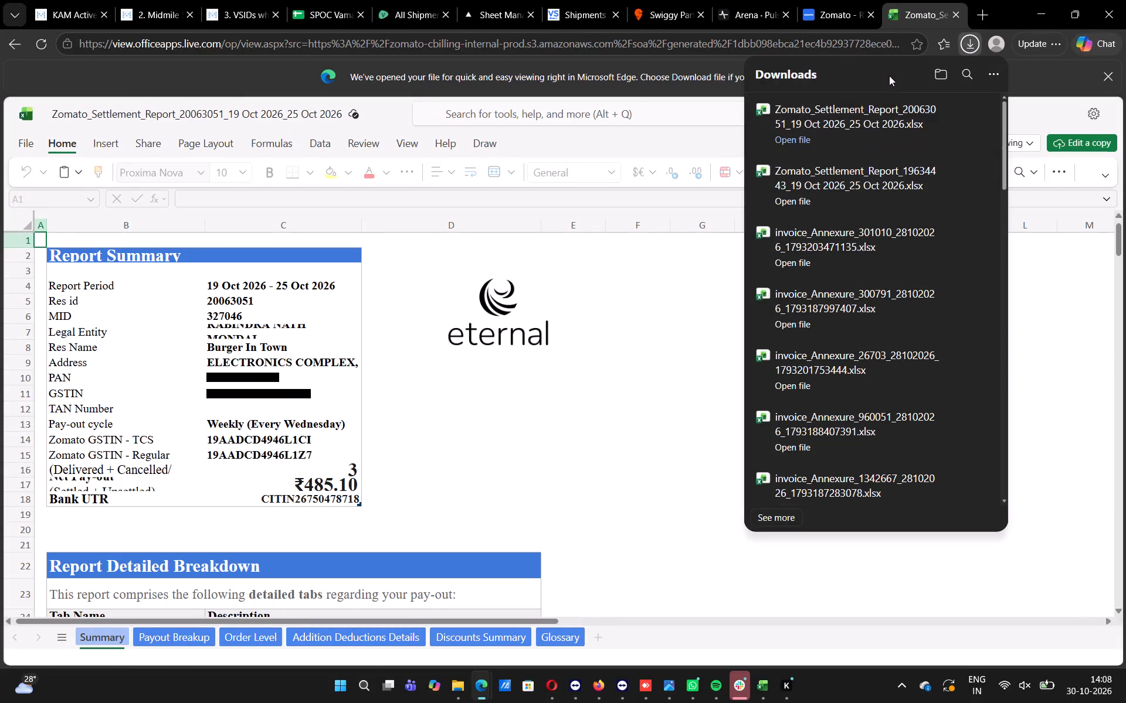
left_click(950, 125)
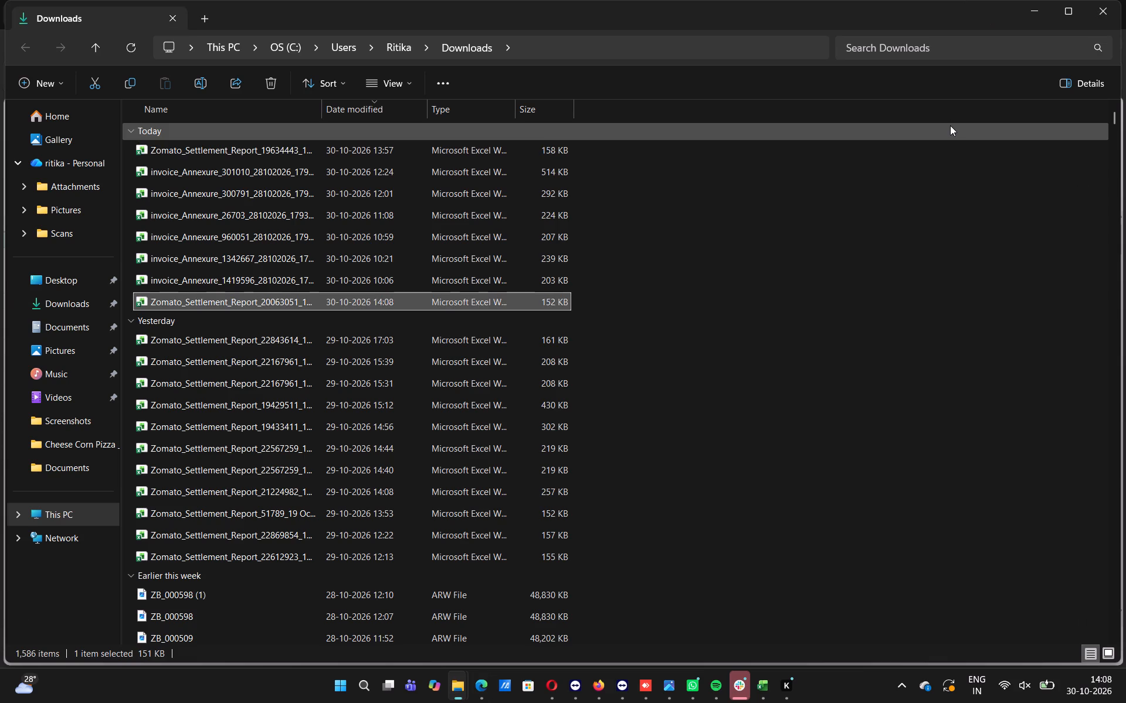
double_click(401, 301)
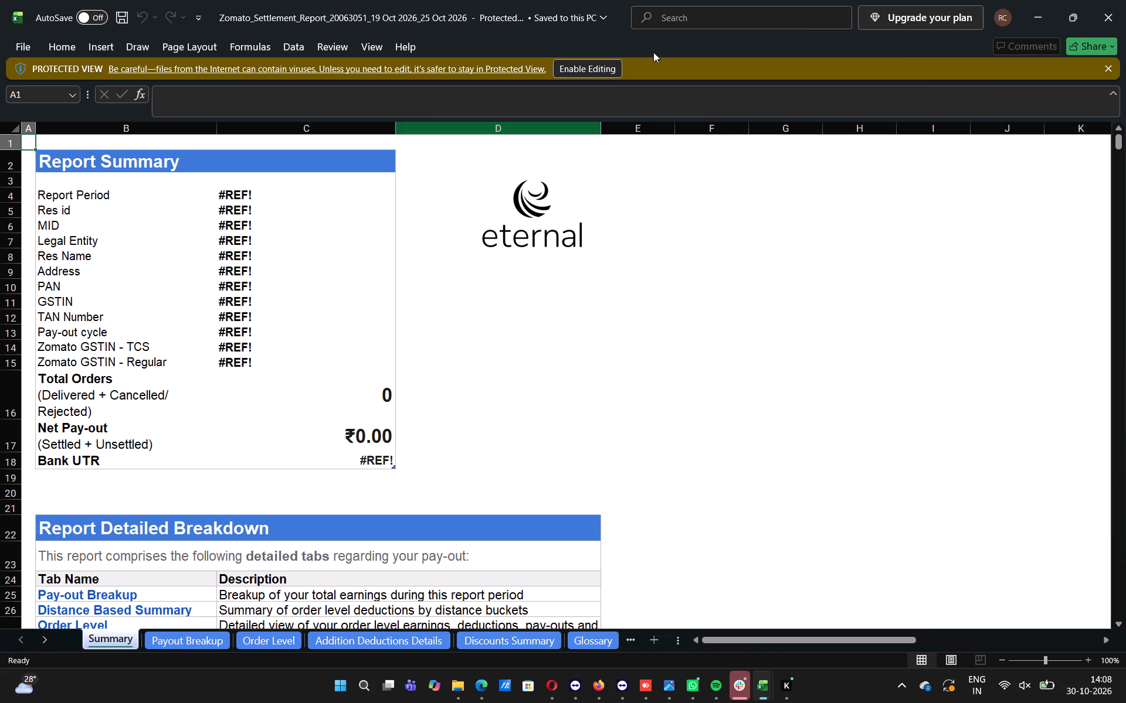
left_click(583, 66)
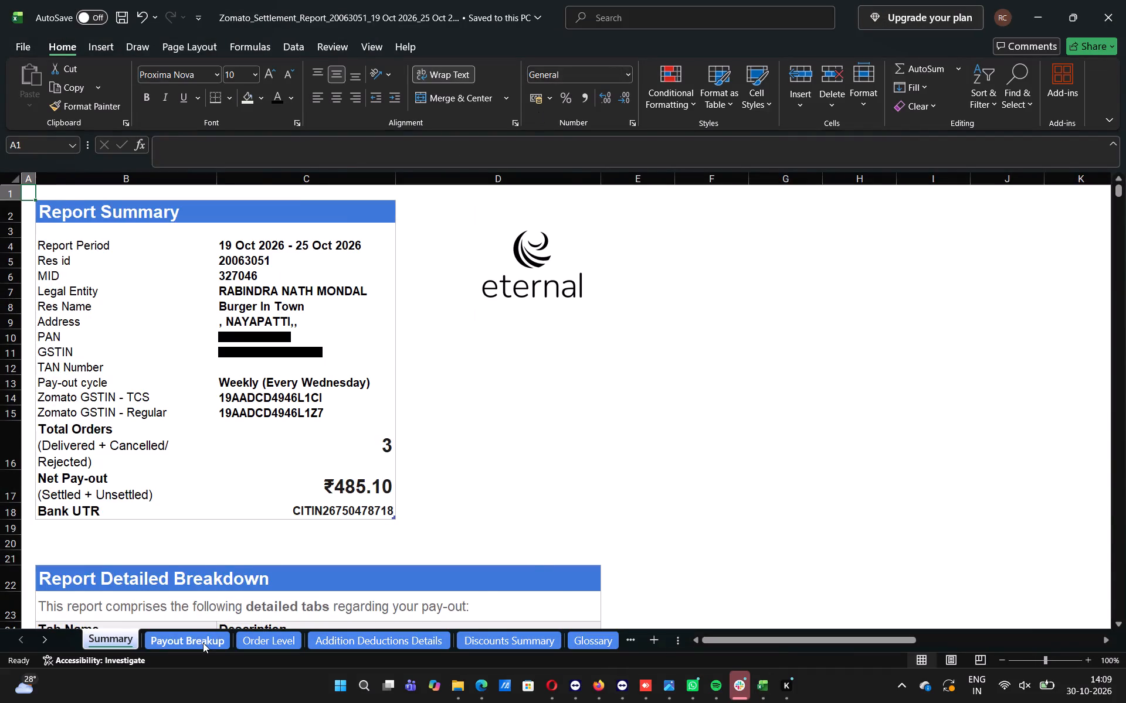
On the report's Payout Breakup sheet, select the payout table starting from B4 in the Number of Orders row.
left_click(203, 643)
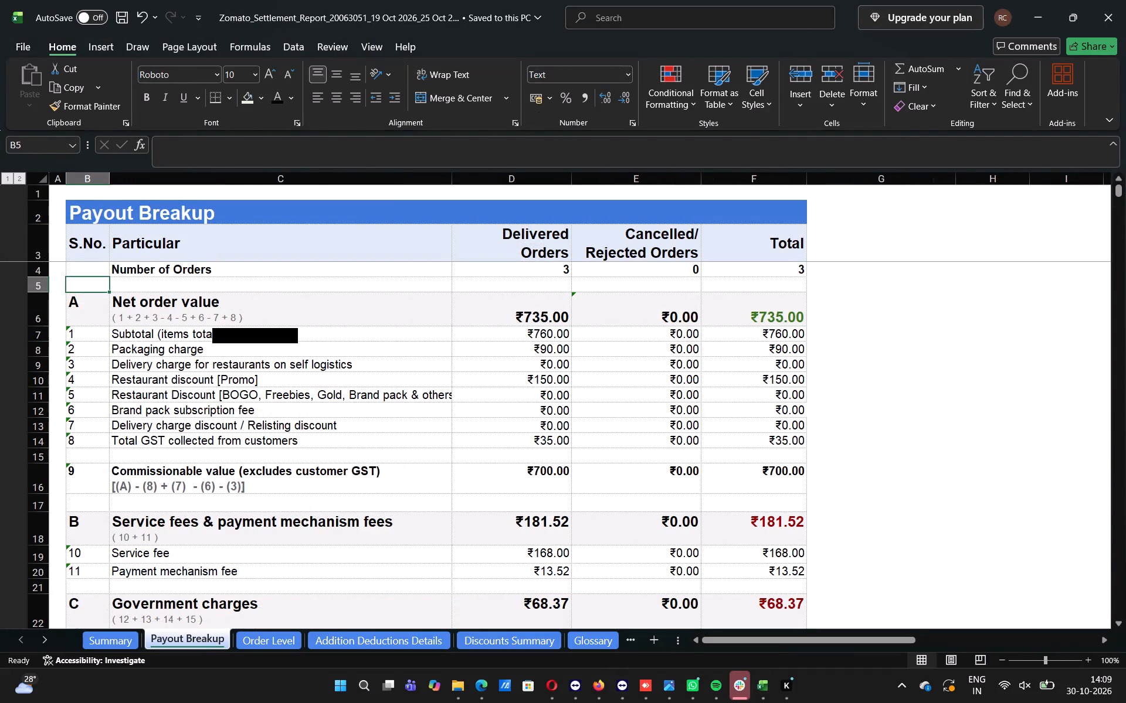
left_click(89, 268)
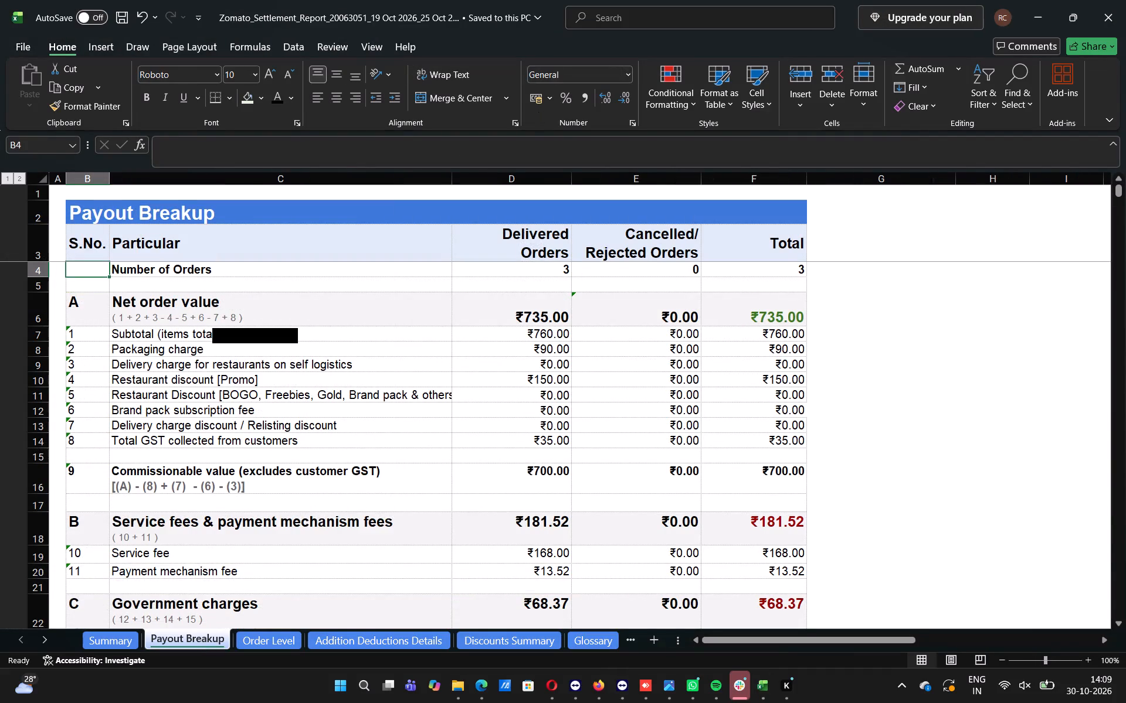
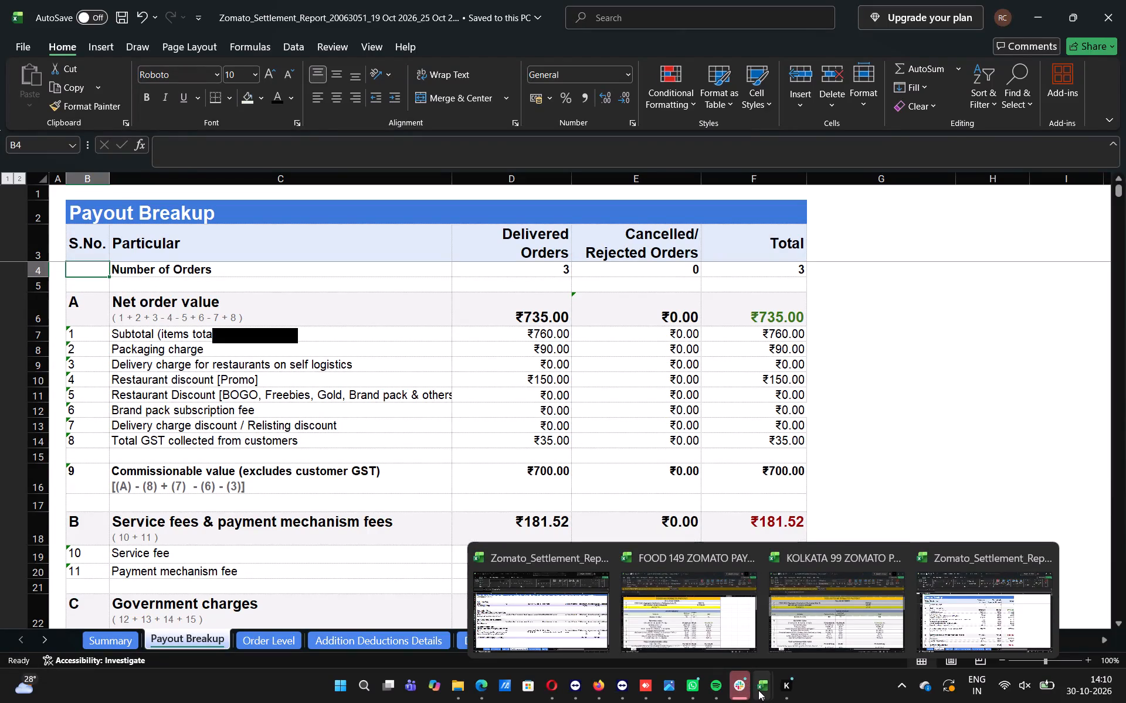
Close the FOOD 149 and KOLKATA 99 Zomato payout workbooks and the earlier settlement report 19634443, discarding the report's changes.
left_click(752, 558)
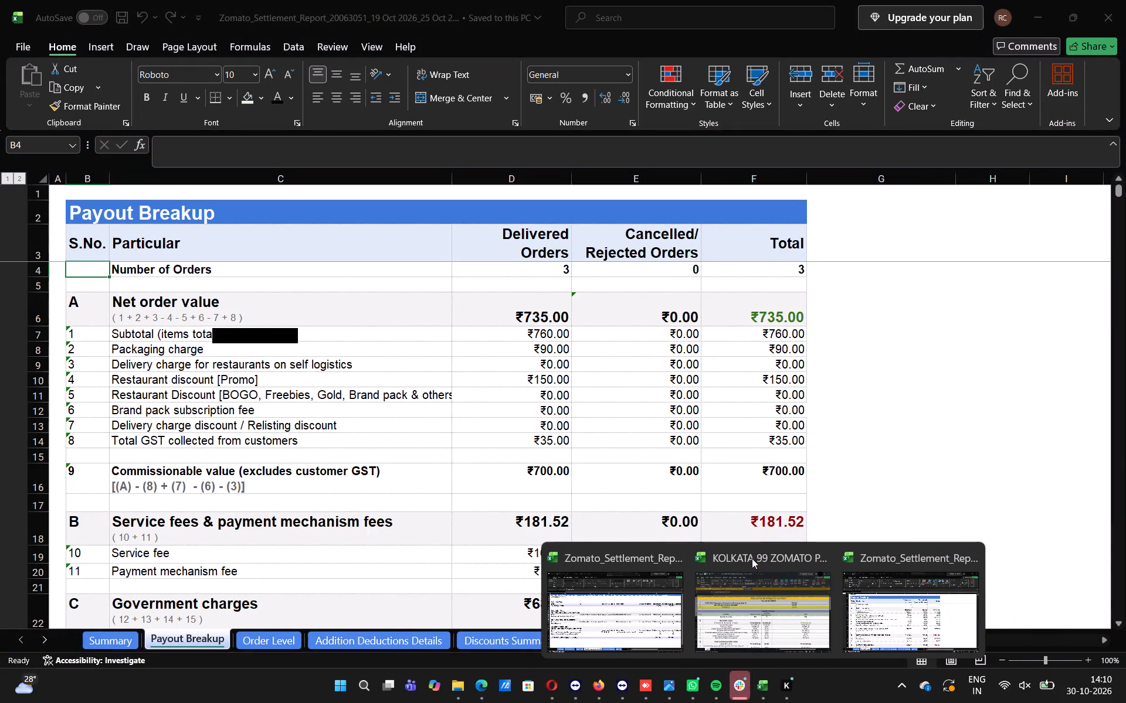
left_click(819, 555)
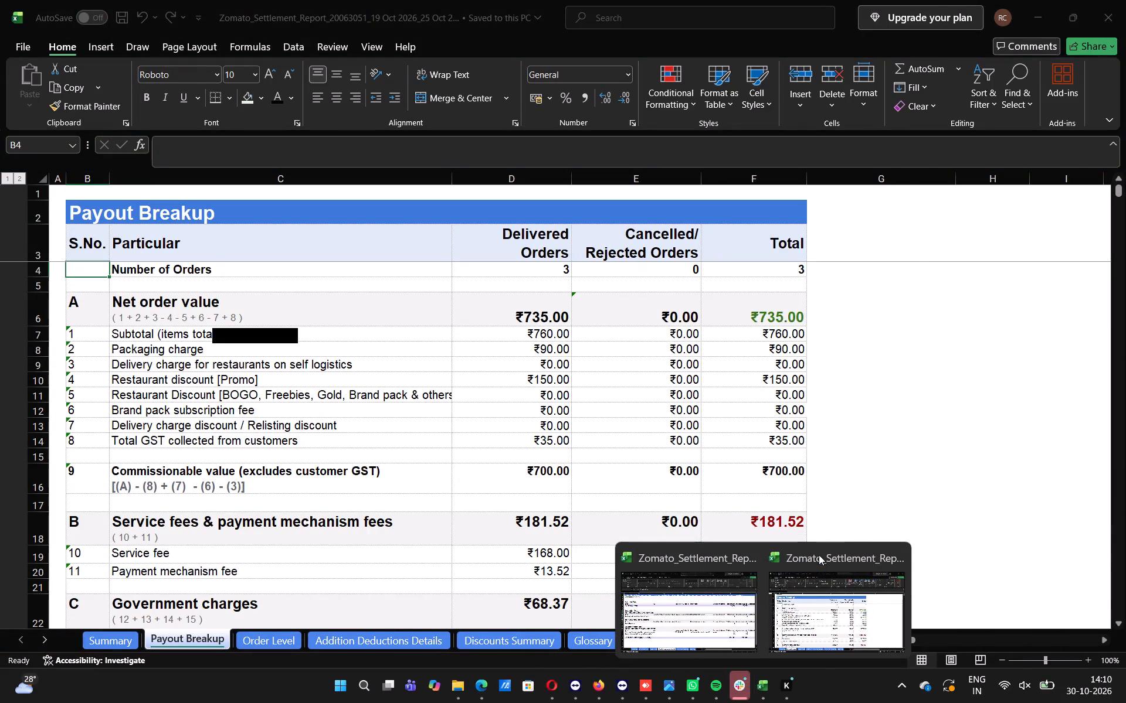
left_click(744, 556)
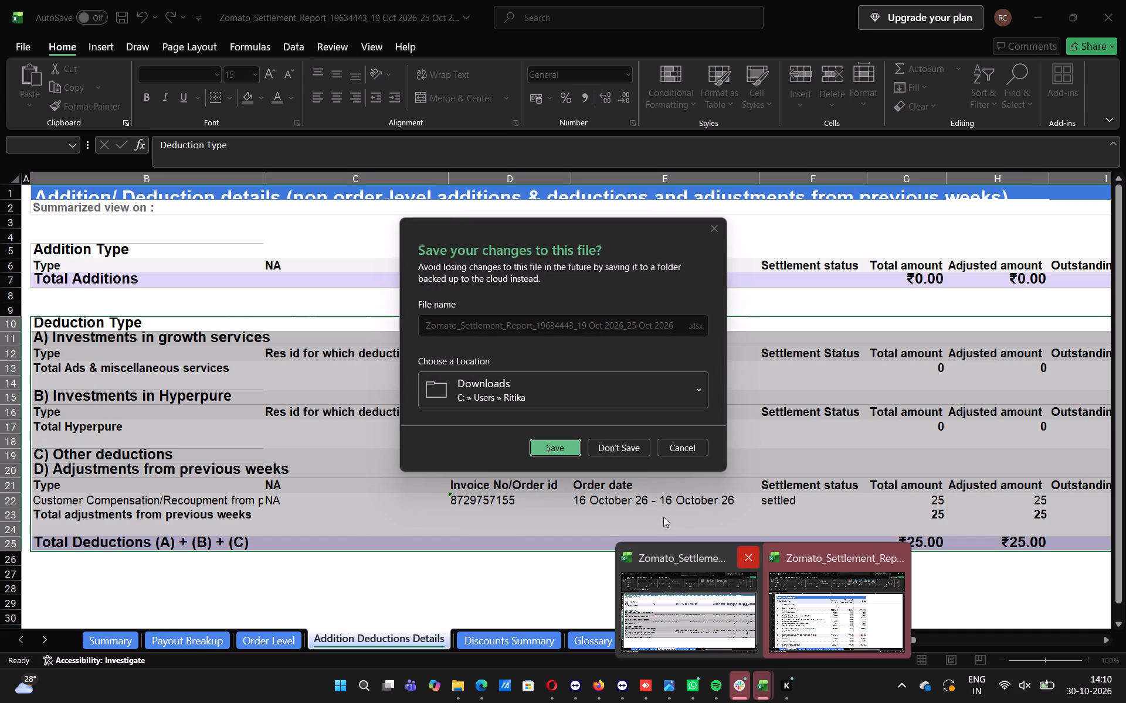
left_click(605, 447)
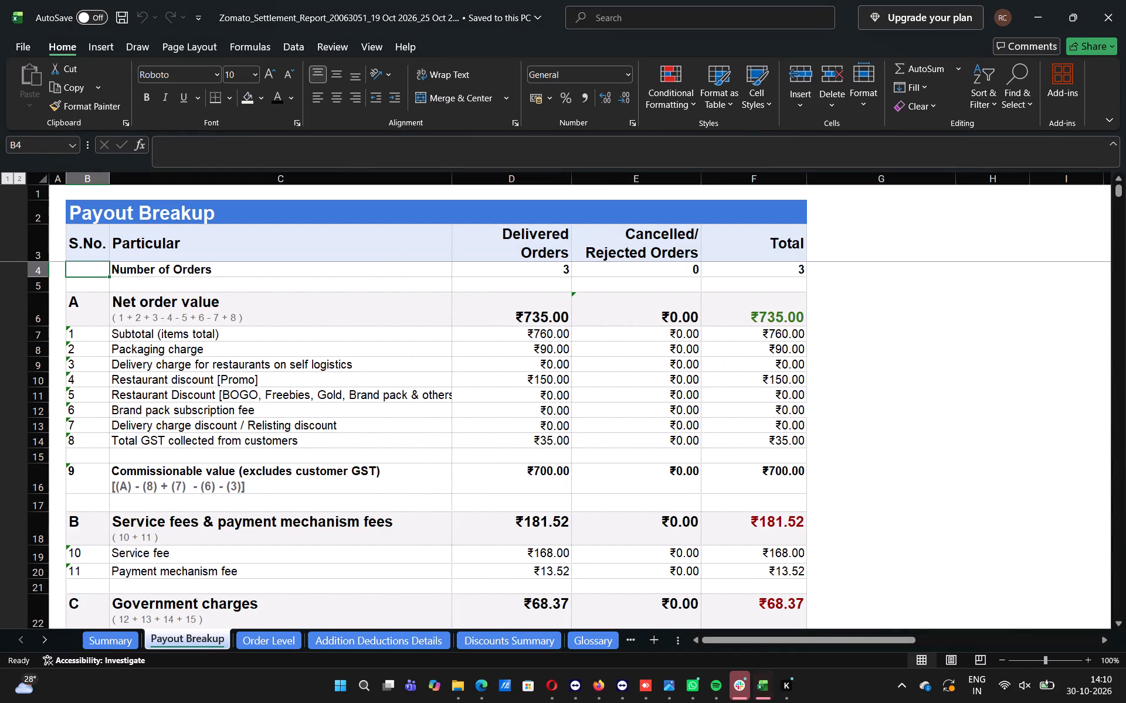
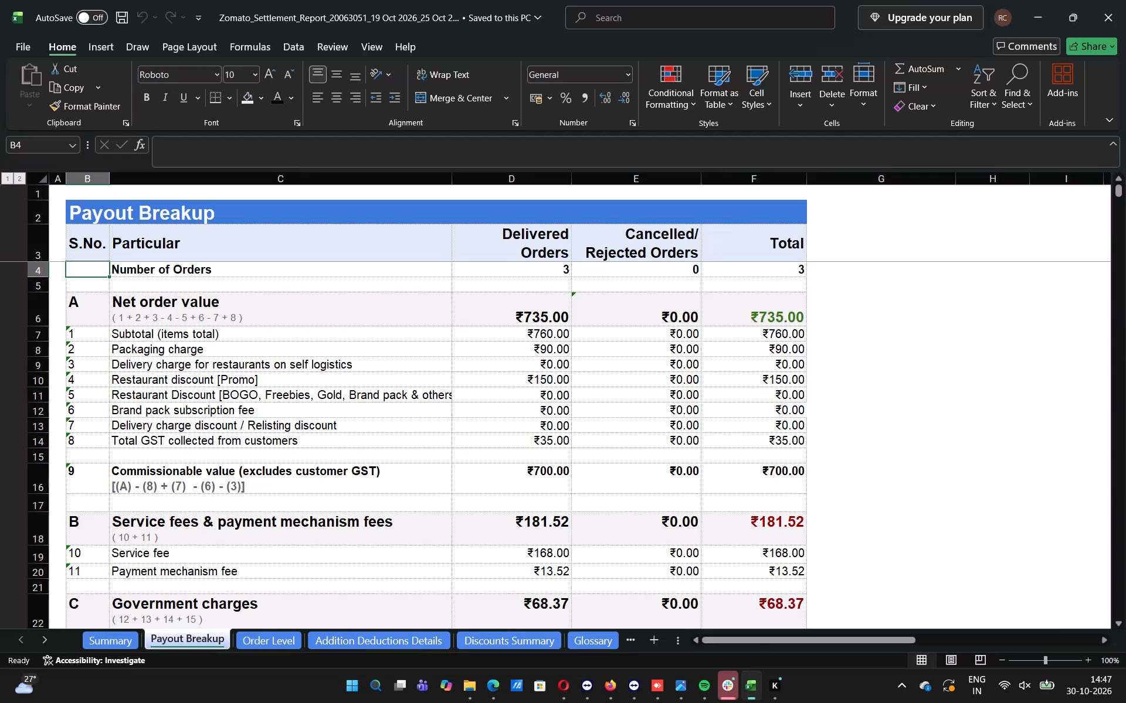
Create a new blank workbook in a separate window alongside the open settlement report 20063051.
right_click(749, 684)
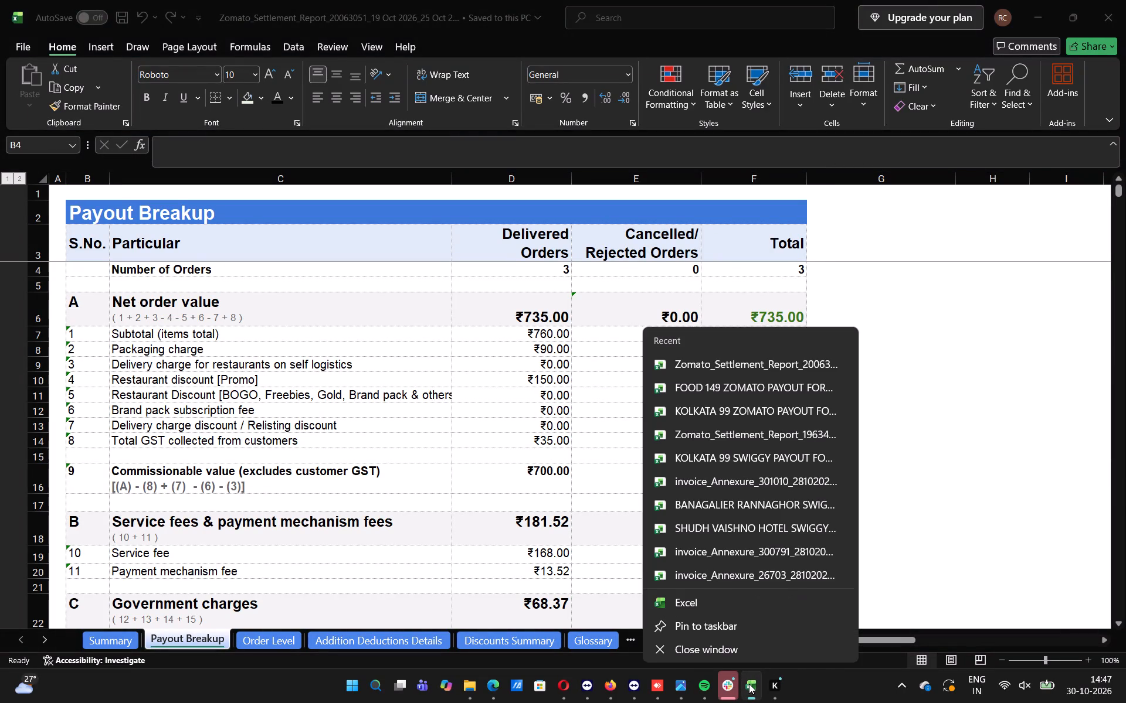
left_click(710, 600)
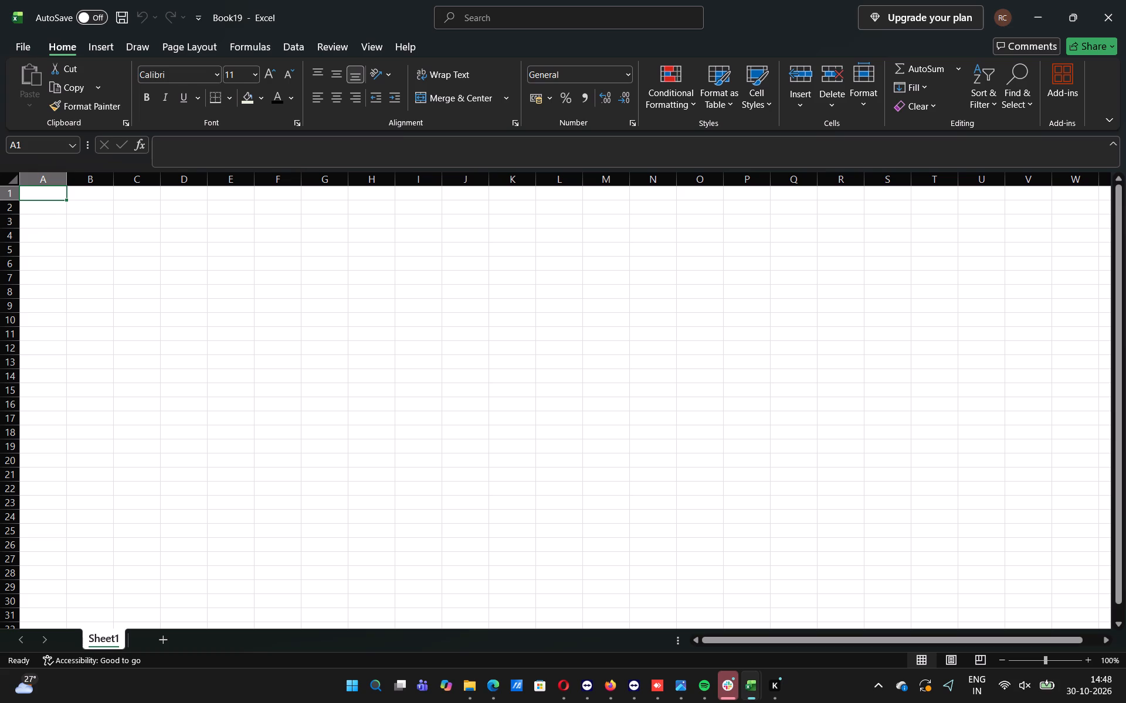
Open File Explorer.
left_click(380, 692)
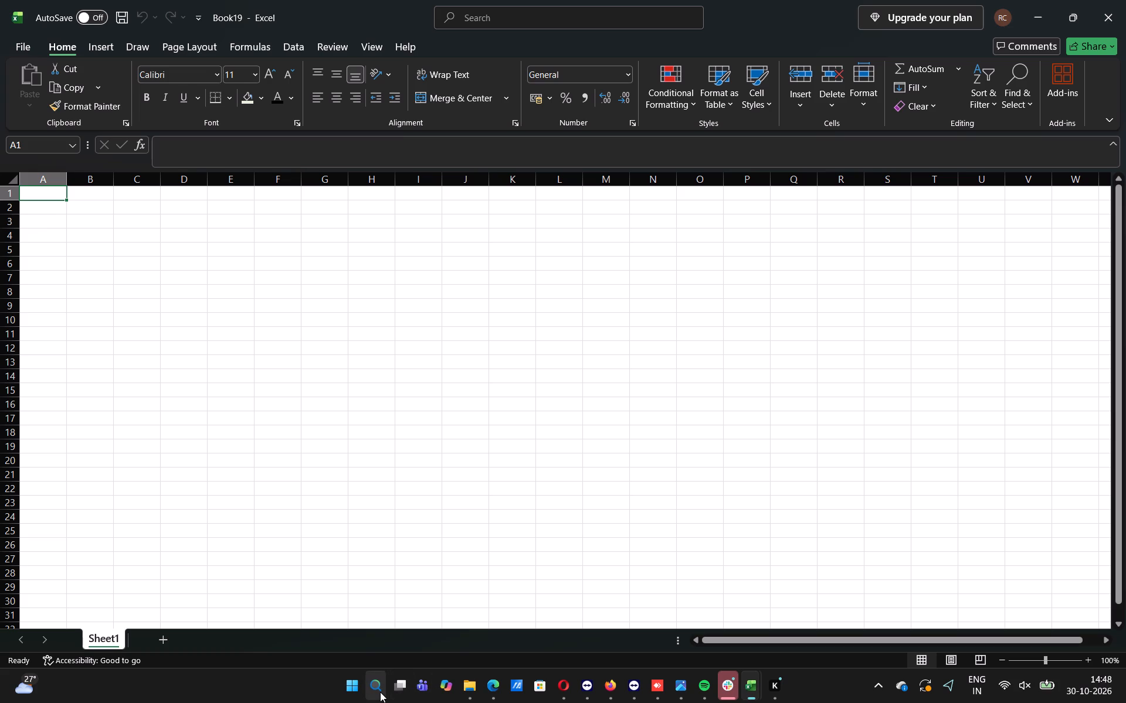
left_click(380, 692)
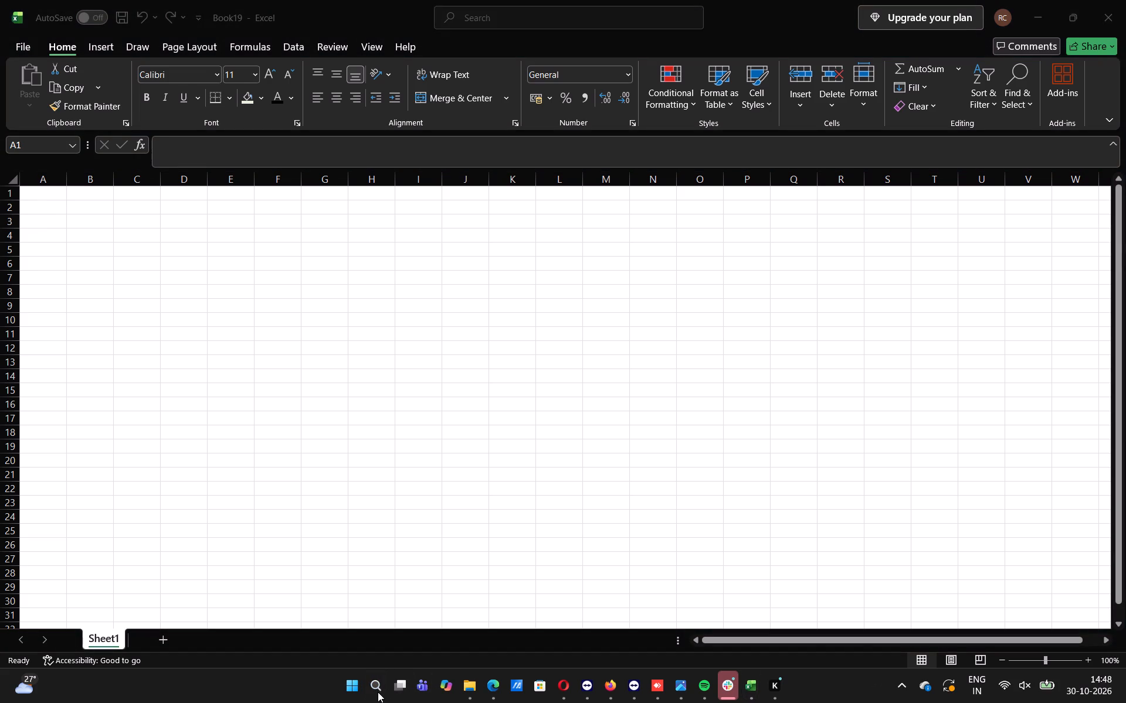
left_click(378, 690)
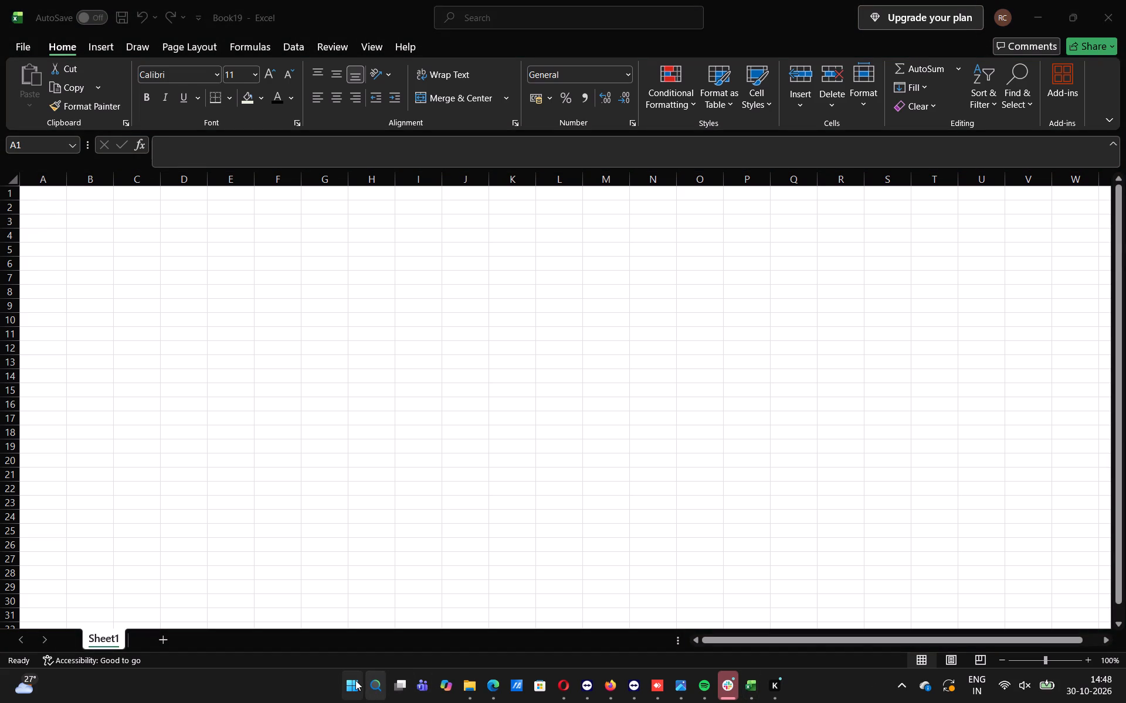
left_click(355, 680)
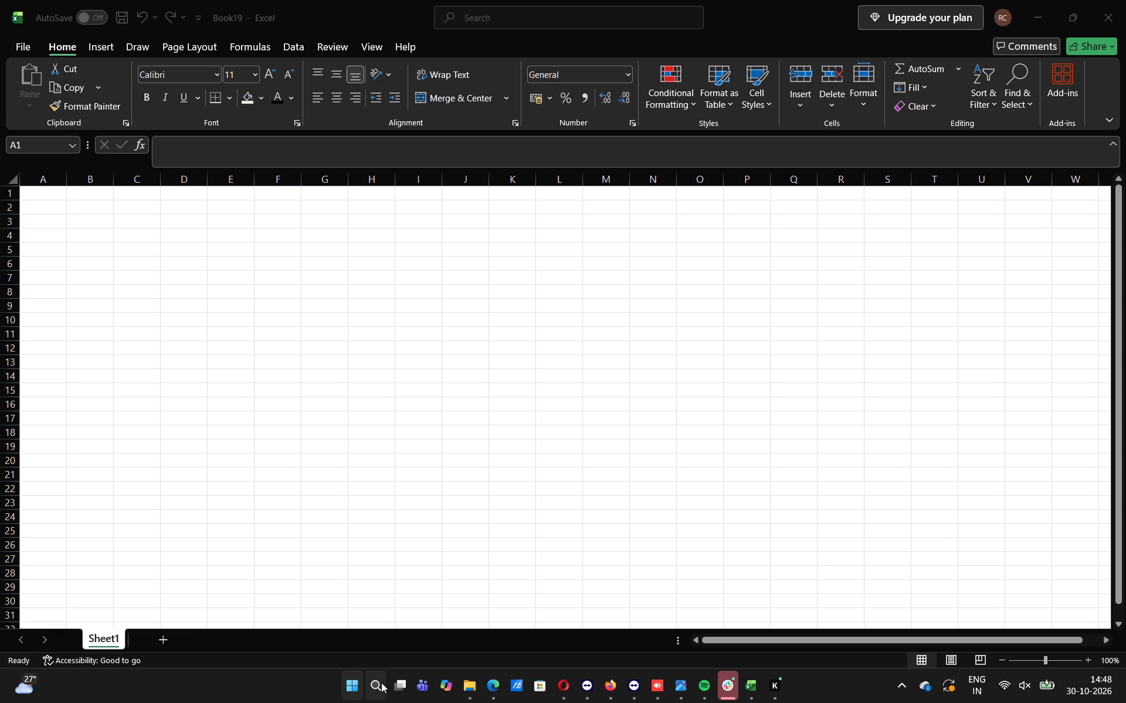
left_click(383, 683)
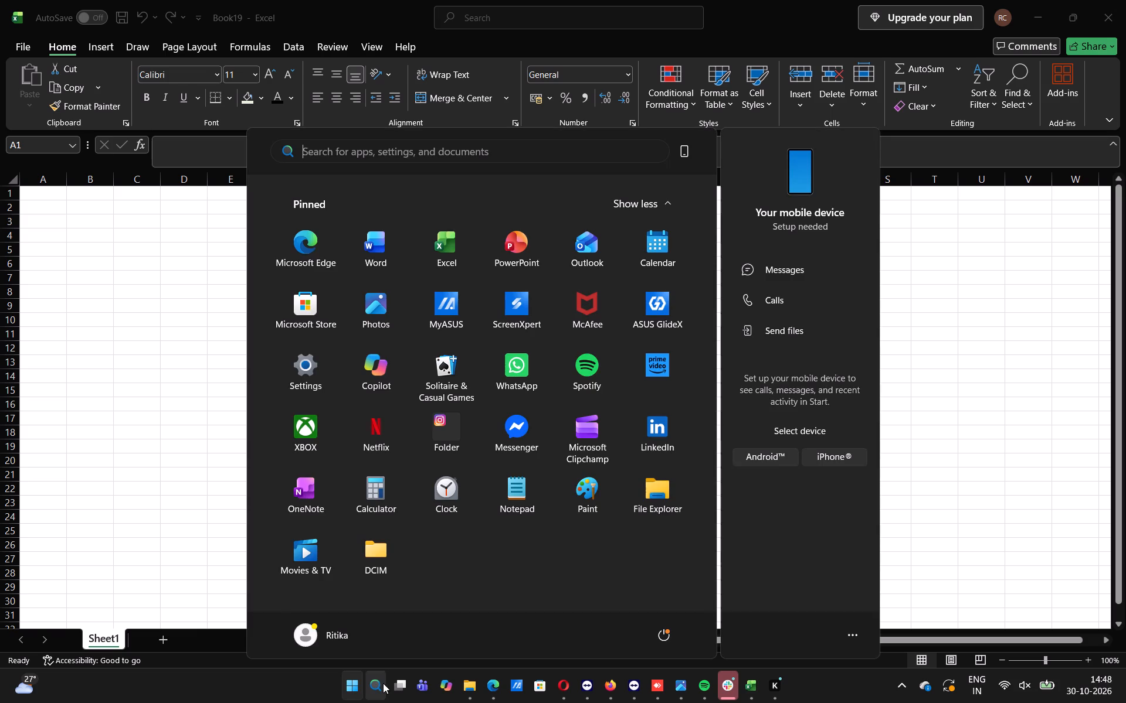
double_click(663, 494)
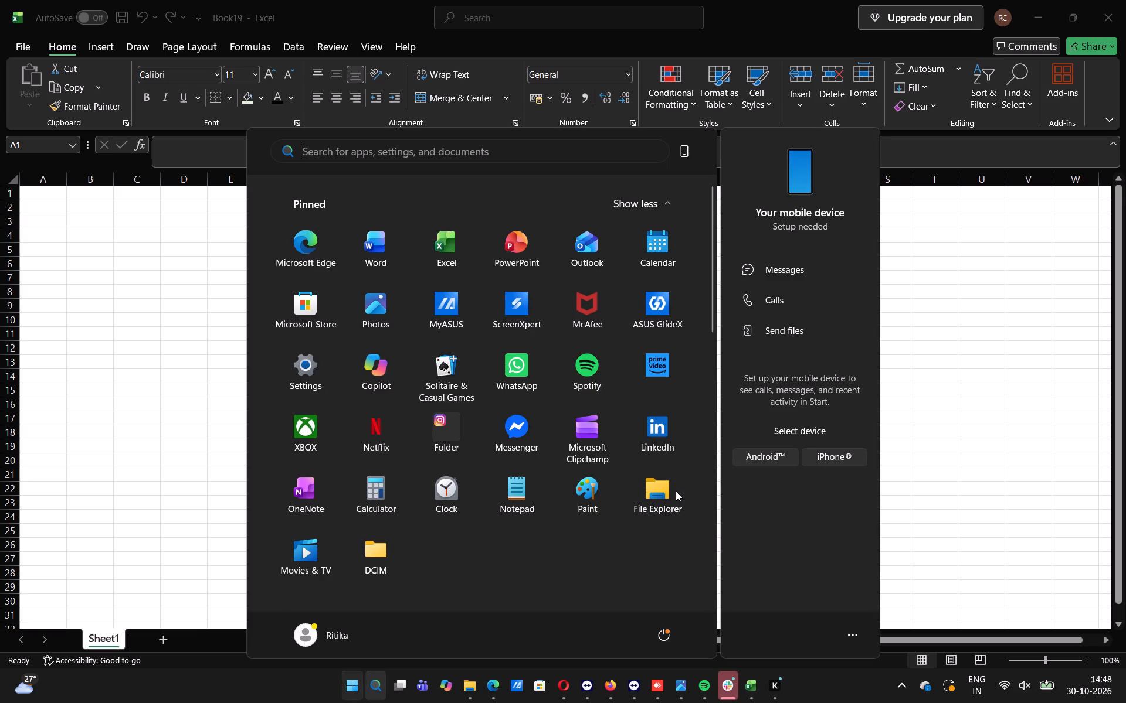